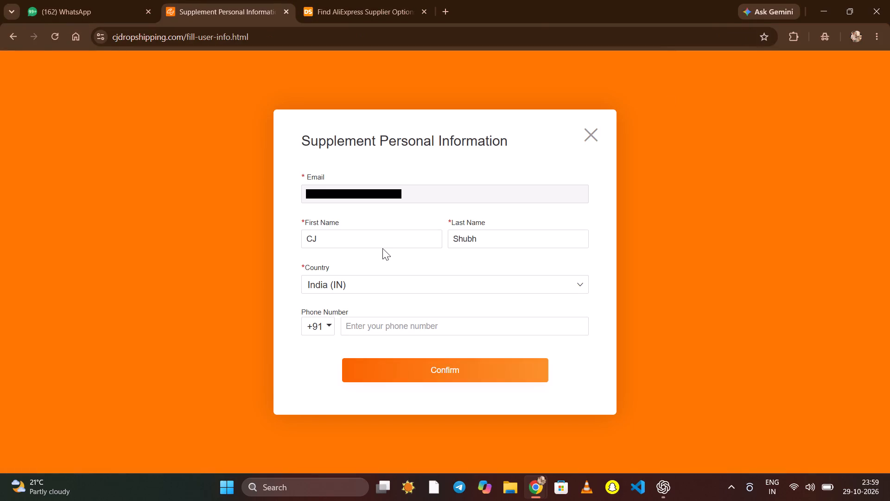
# Complete CJdropshipping's personal information form with the saved name and phone details, correct the phone number, and submit it.
pyautogui.moveTo(347, 238); pyautogui.dragTo(289, 234)
pyautogui.write('shubh')
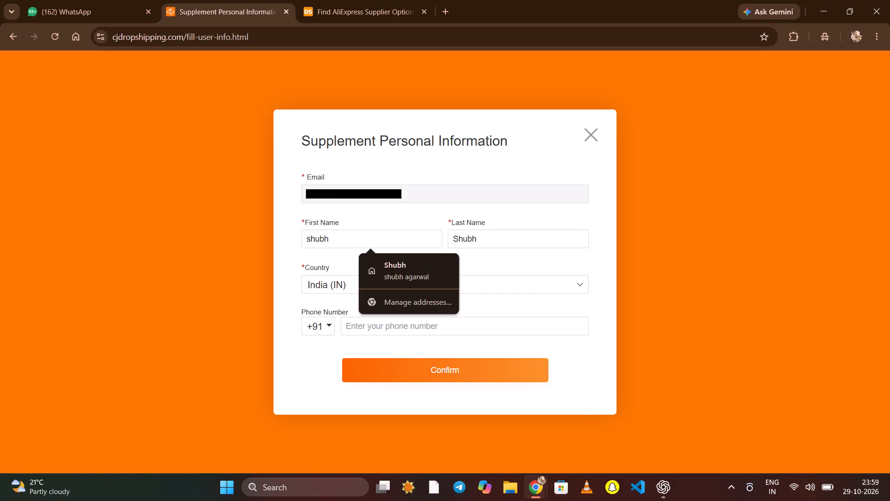
pyautogui.click(413, 259)
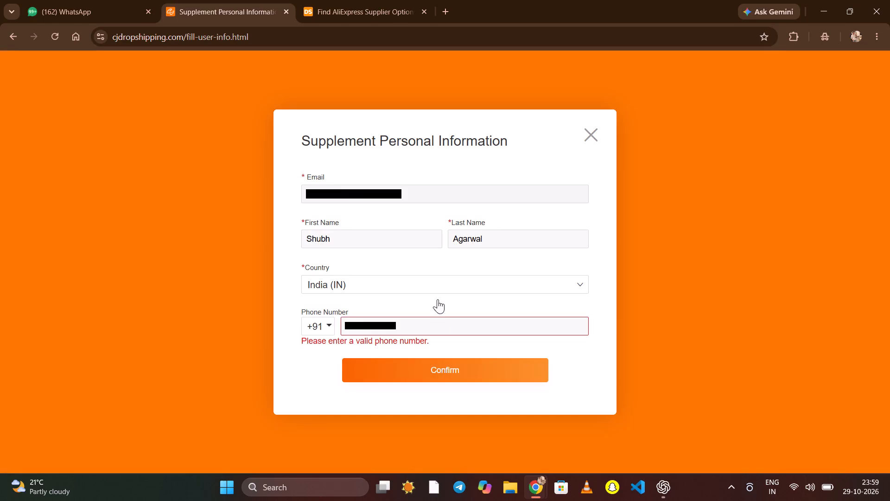
pyautogui.click(349, 324)
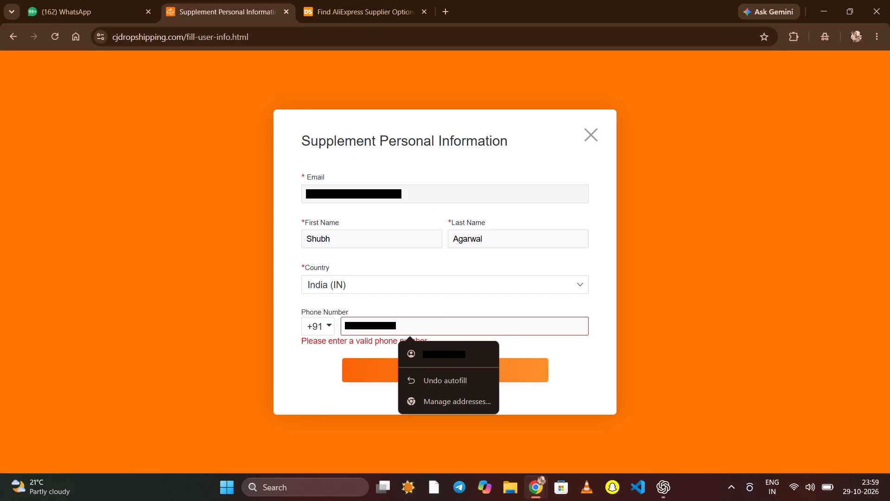
pyautogui.press('BackSpace')
pyautogui.click(380, 375)
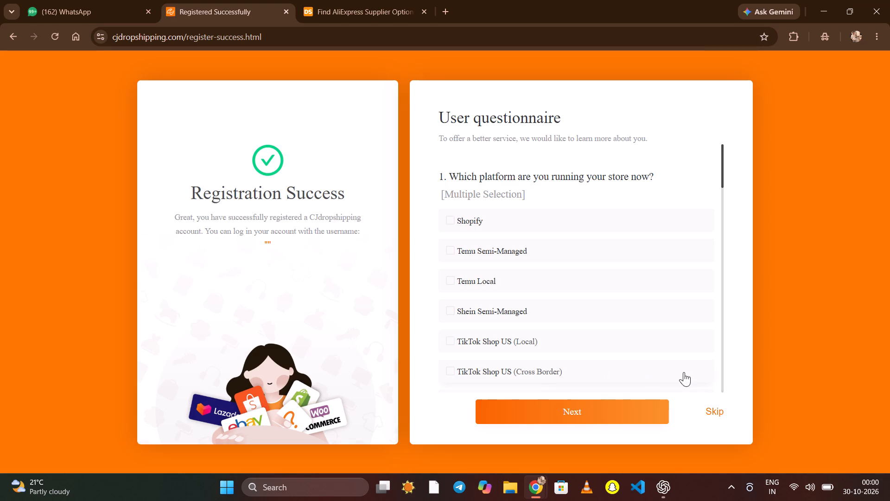
# Skip the CJdropshipping user questionnaire.
pyautogui.click(708, 406)
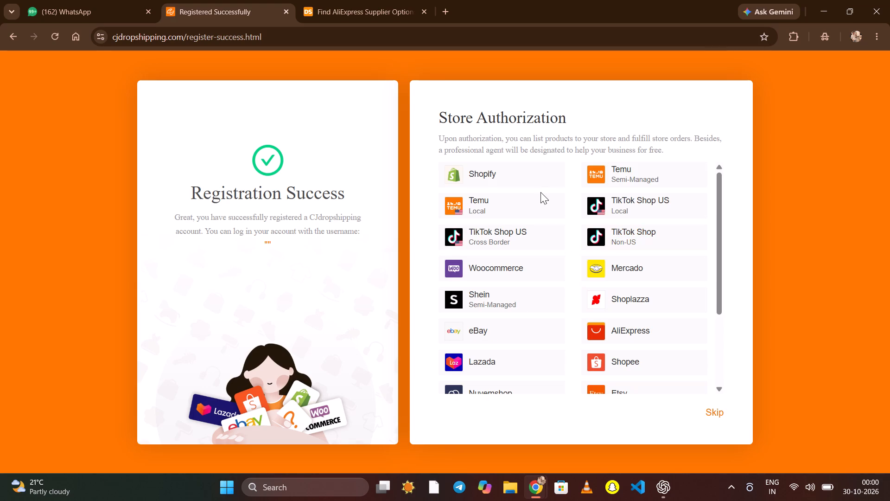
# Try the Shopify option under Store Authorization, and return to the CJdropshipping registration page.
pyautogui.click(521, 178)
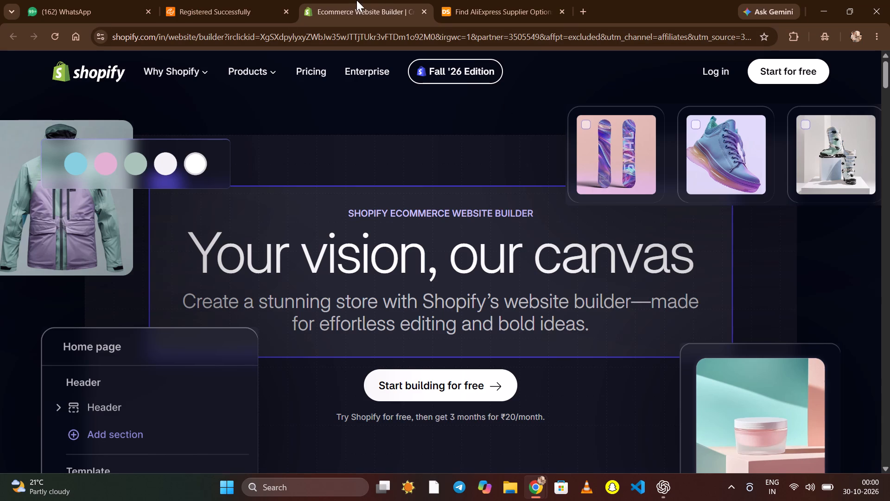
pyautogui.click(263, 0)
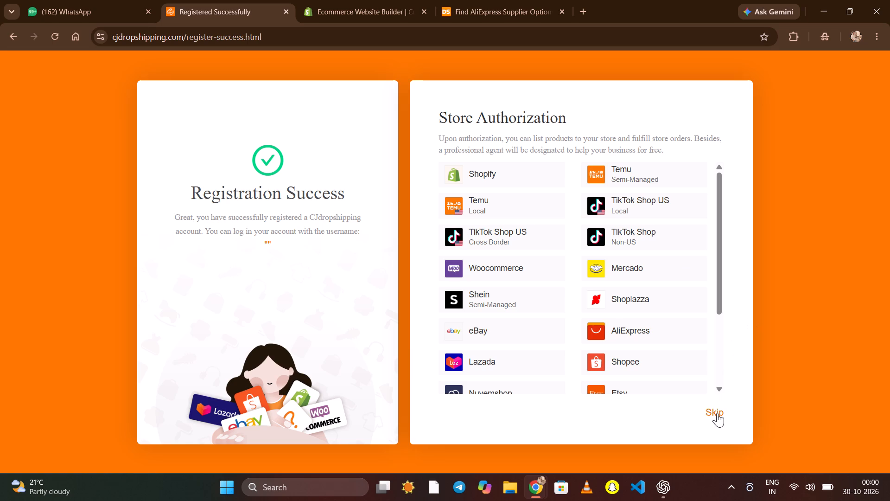
# Skip the store authorization and continue to the CJdropshipping home page.
pyautogui.click(717, 413)
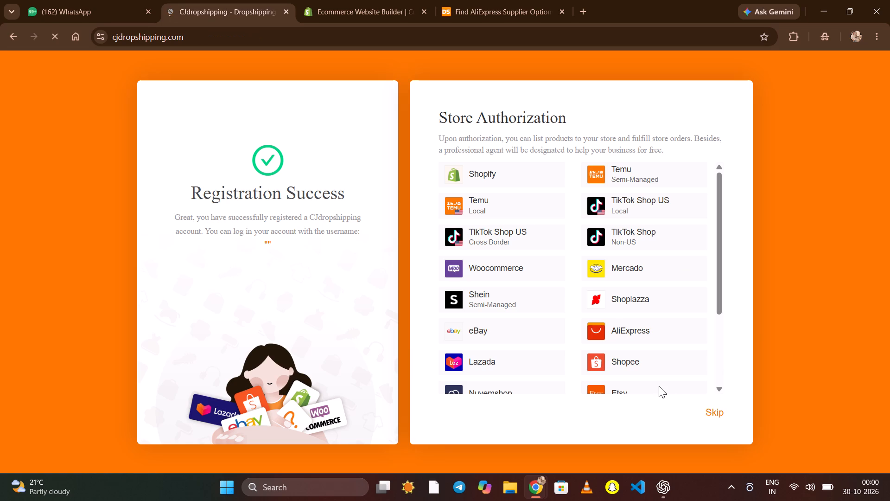
# Dismiss the welcome message from the assistant Alex on the CJdropshipping home page.
pyautogui.scroll(-1, 582, 329)
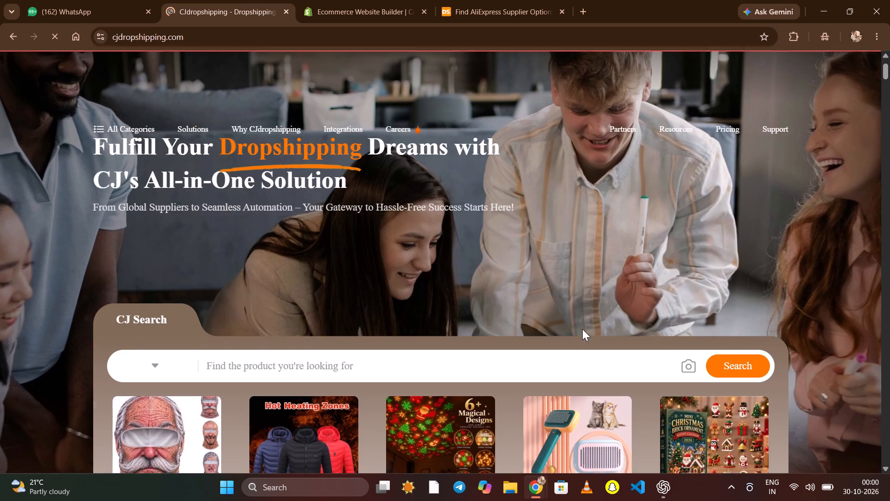
pyautogui.scroll(-3, 582, 329)
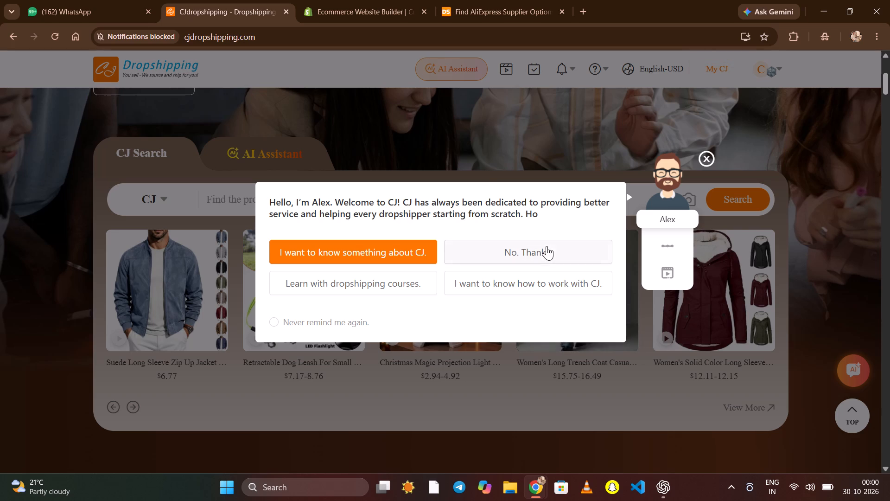
pyautogui.click(707, 154)
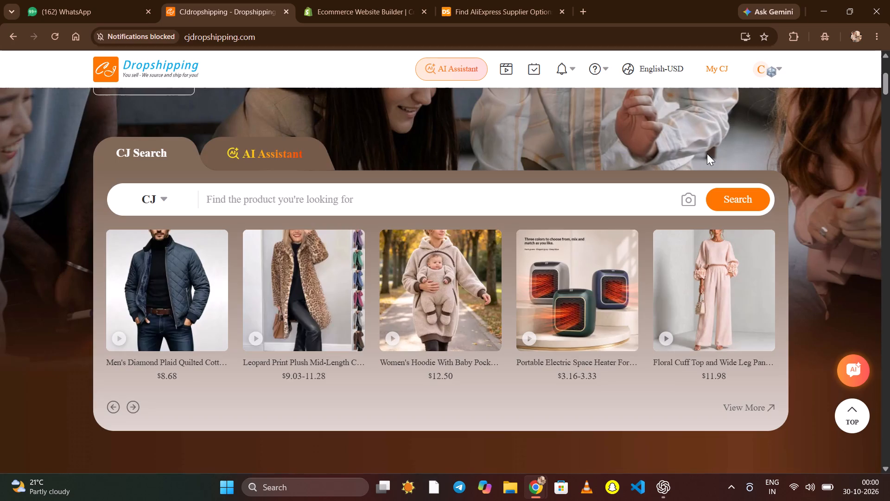
# Go through the CJdropshipping User Agreement to its end and accept it.
pyautogui.click(548, 199)
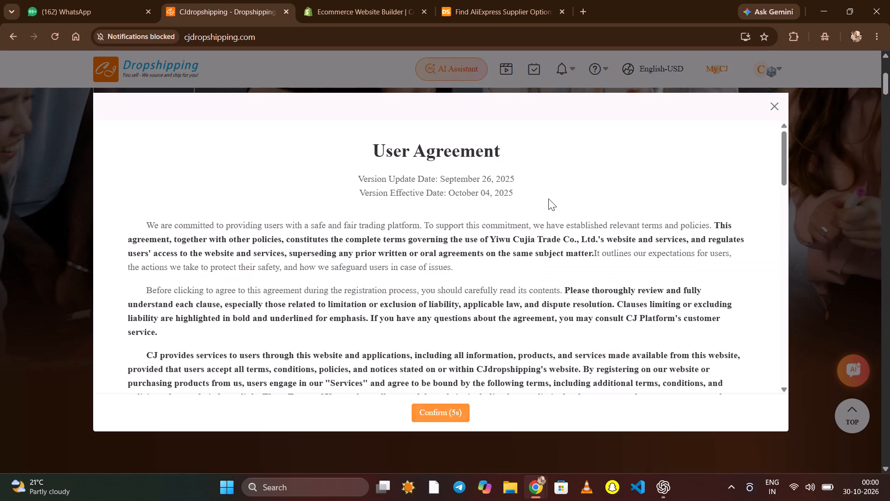
pyautogui.scroll(-5, 430, 329)
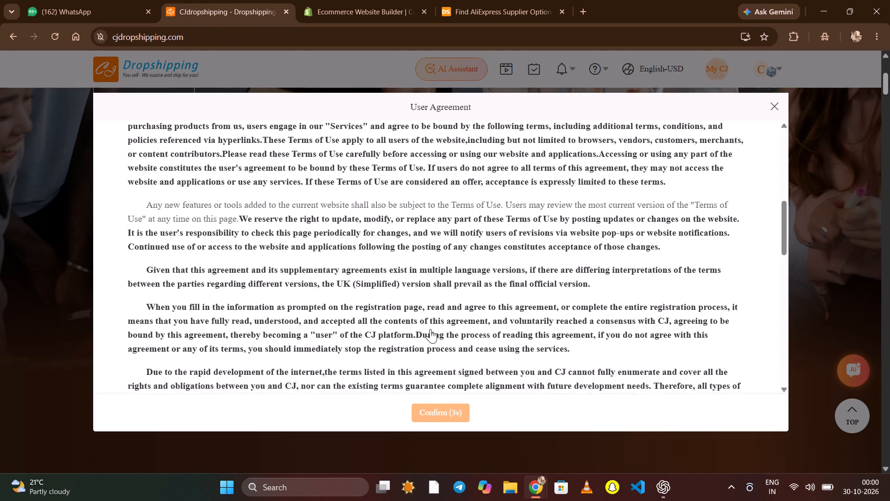
pyautogui.scroll(-6, 430, 329)
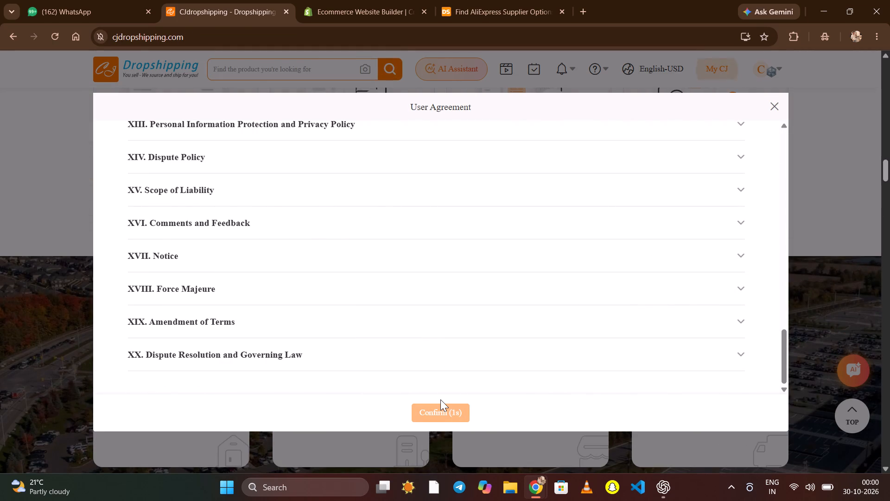
pyautogui.click(454, 415)
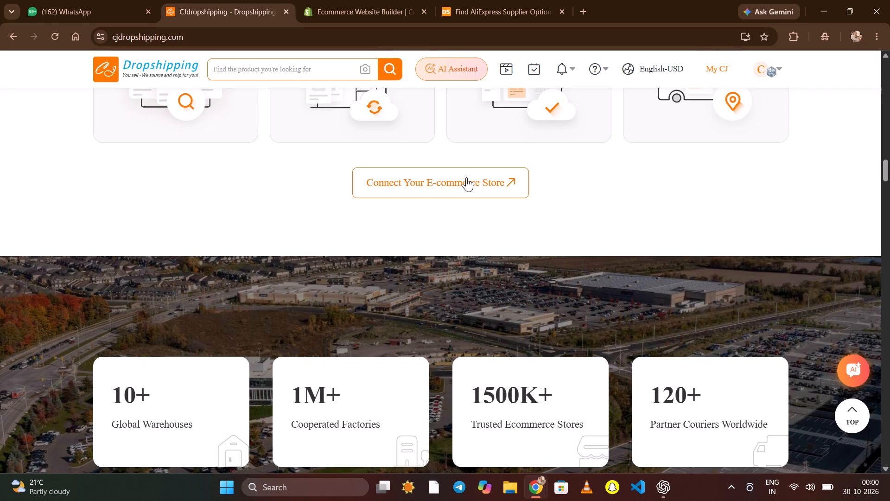
# Look over the CJdropshipping home page from the how-to-start section back up to the header.
pyautogui.scroll(3, 466, 177)
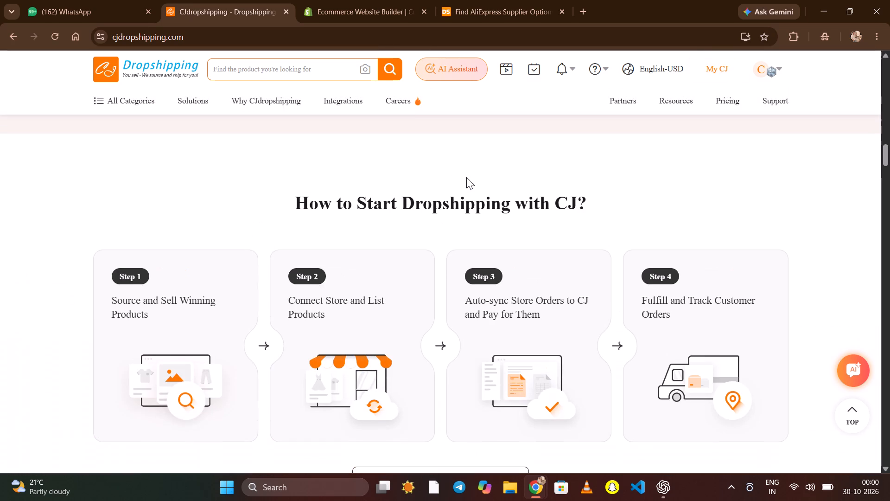
pyautogui.scroll(2, 347, 300)
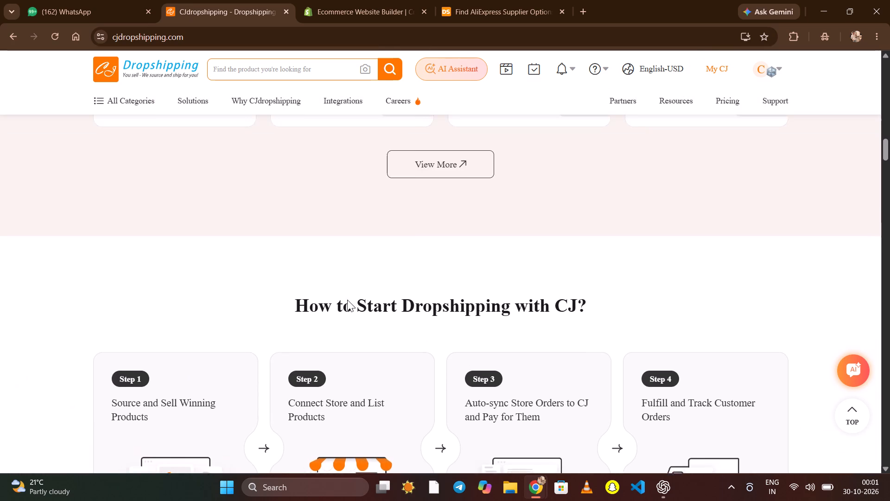
pyautogui.scroll(10, 347, 300)
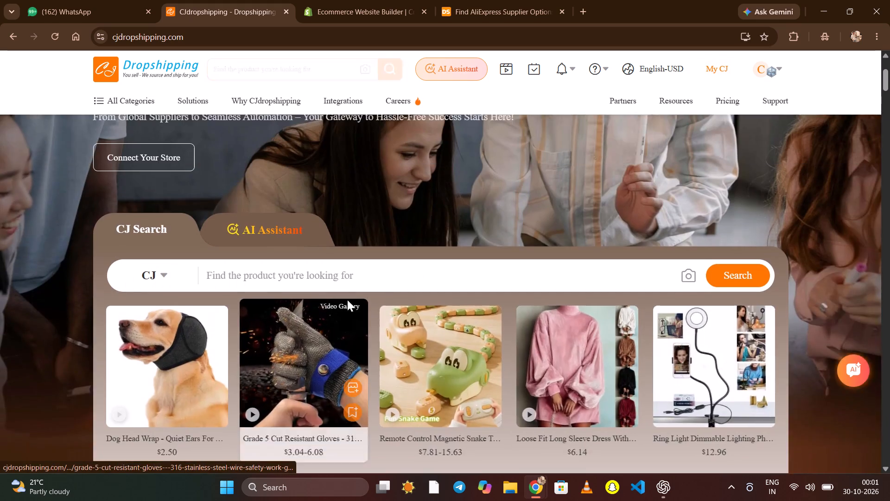
pyautogui.scroll(5, 347, 300)
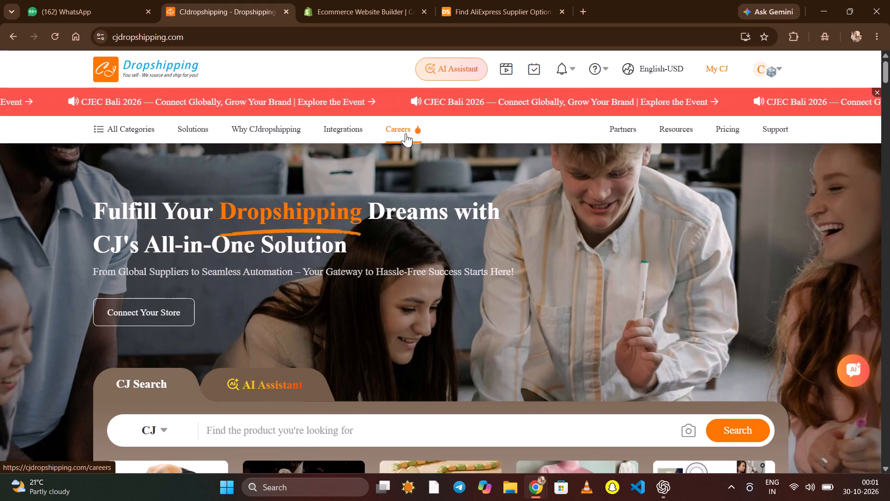
# Search the CJ product catalogue for "gaming" from the CJdropshipping home page.
pyautogui.scroll(-2, 367, 373)
pyautogui.click(187, 309)
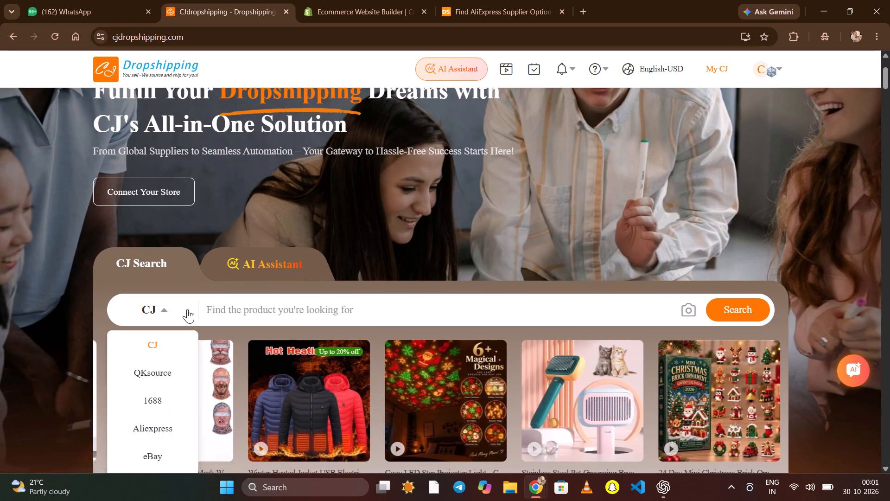
pyautogui.click(265, 300)
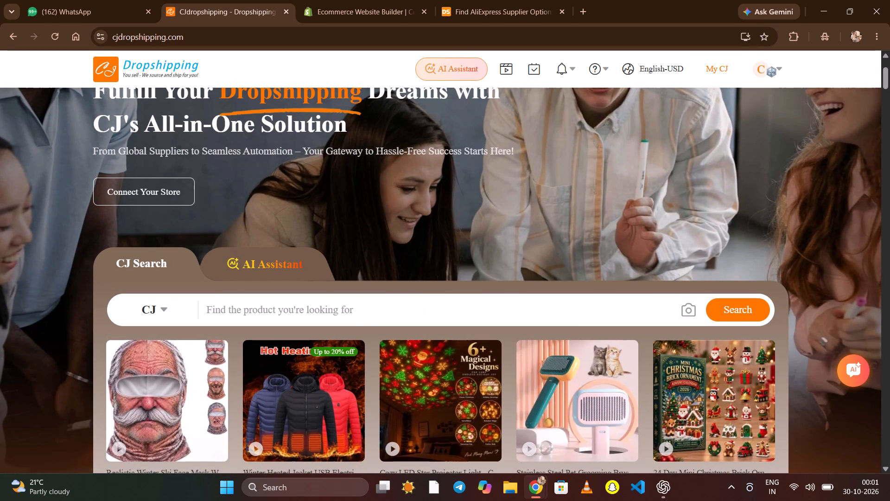
pyautogui.click(272, 308)
pyautogui.press('g')
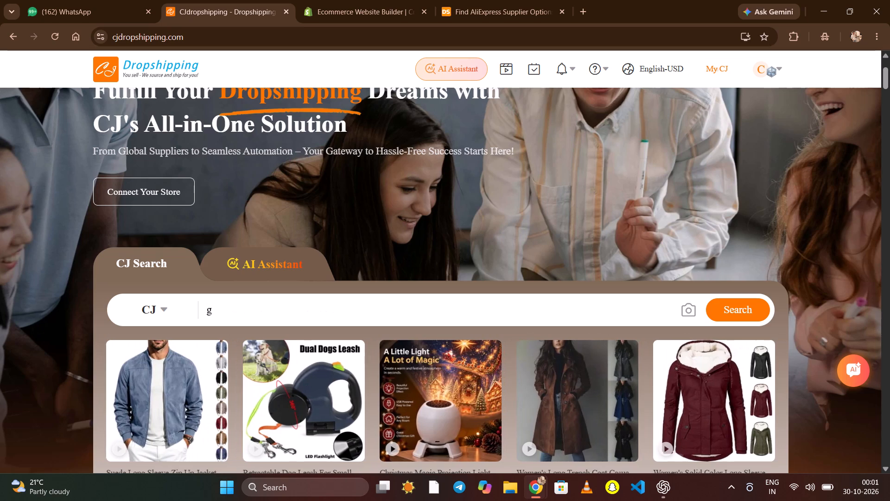
pyautogui.press('a')
pyautogui.write('ming')
pyautogui.press('Return')
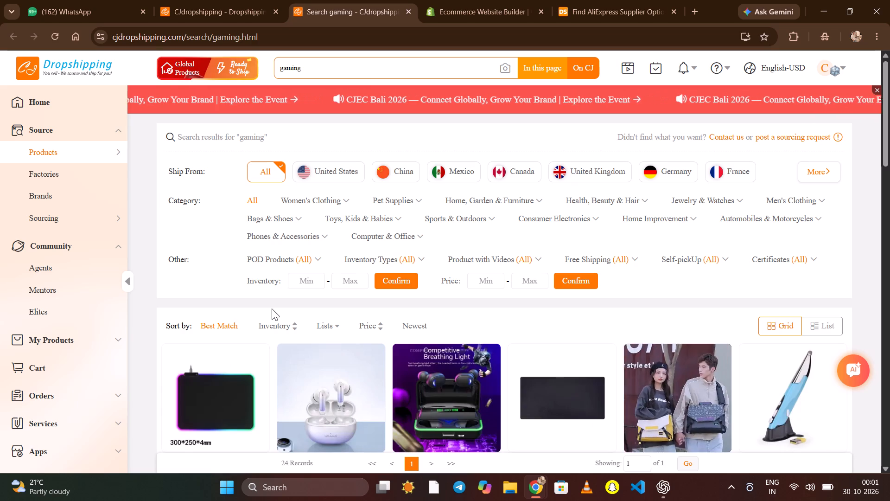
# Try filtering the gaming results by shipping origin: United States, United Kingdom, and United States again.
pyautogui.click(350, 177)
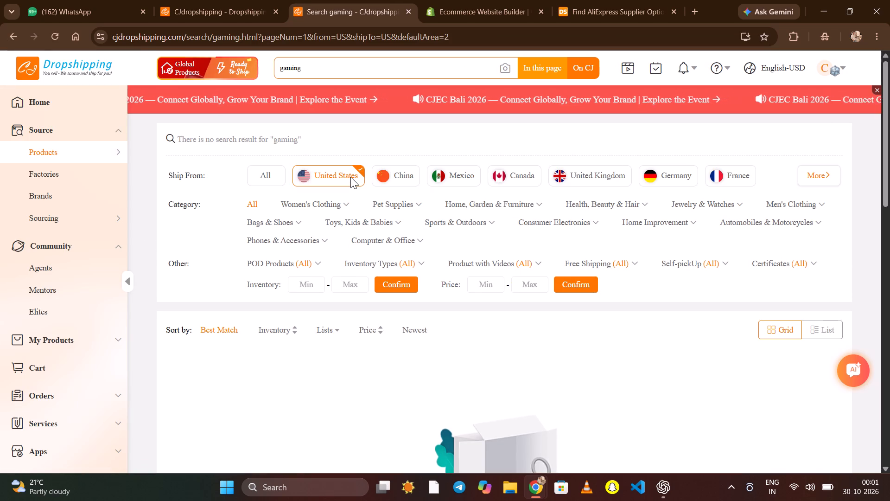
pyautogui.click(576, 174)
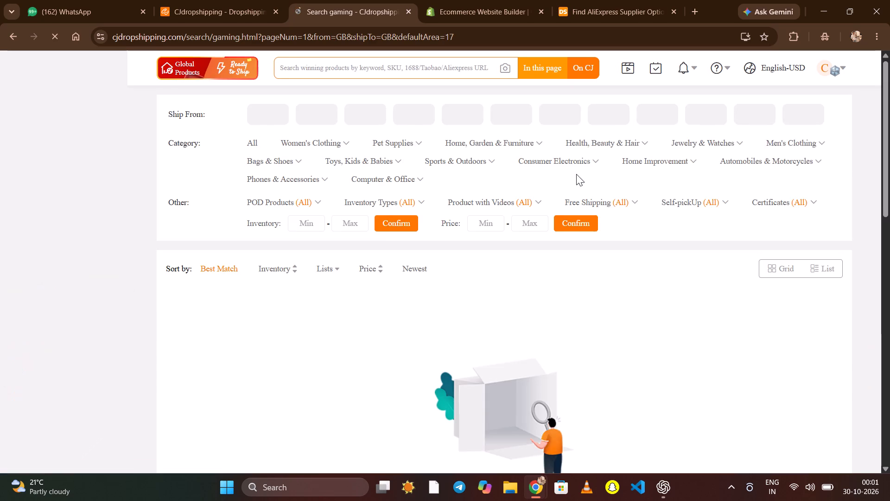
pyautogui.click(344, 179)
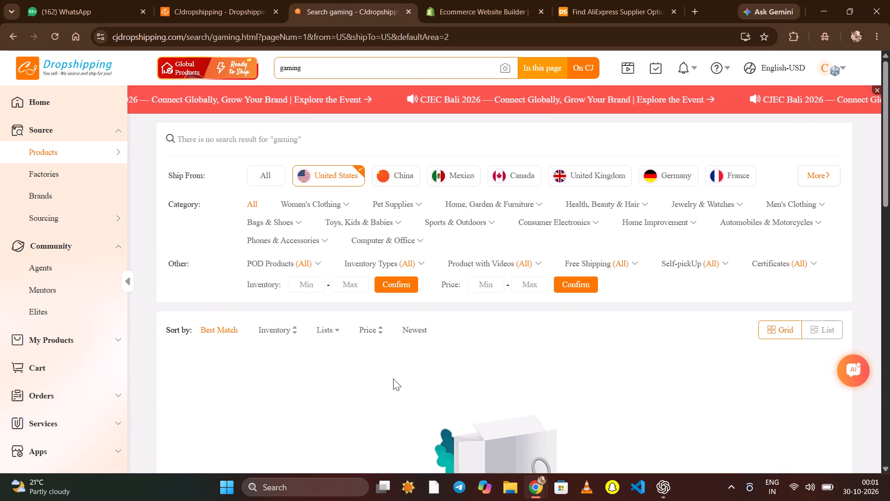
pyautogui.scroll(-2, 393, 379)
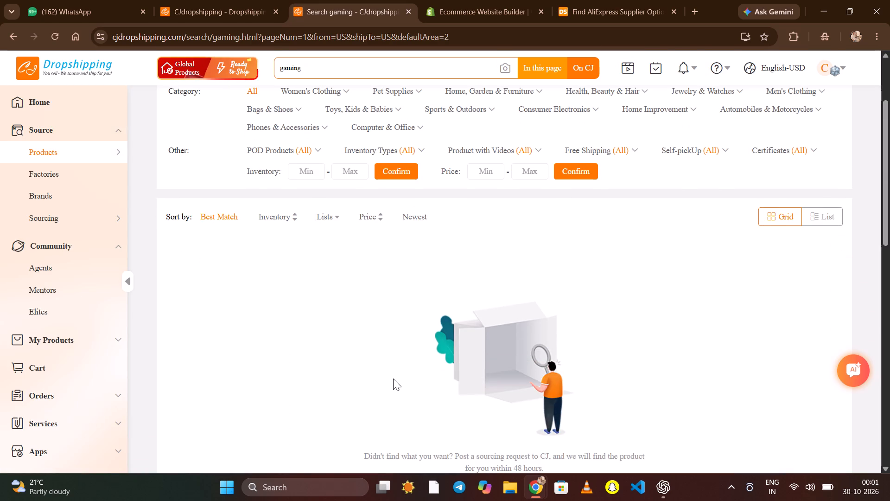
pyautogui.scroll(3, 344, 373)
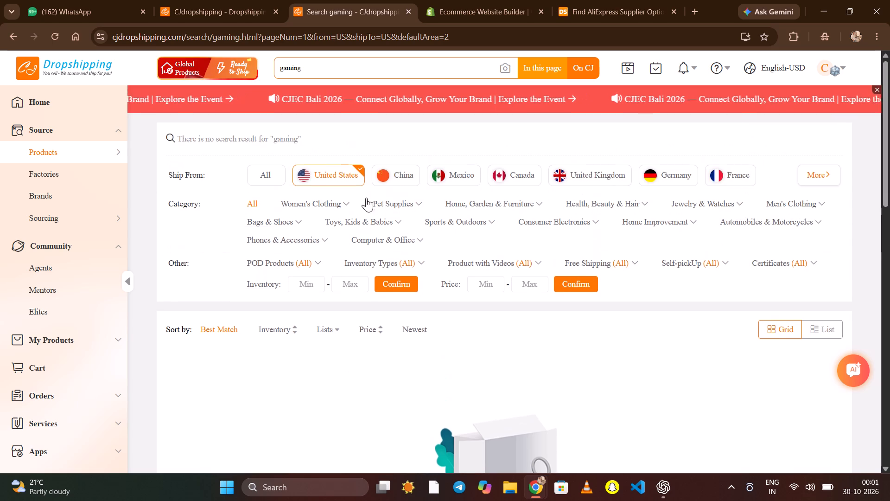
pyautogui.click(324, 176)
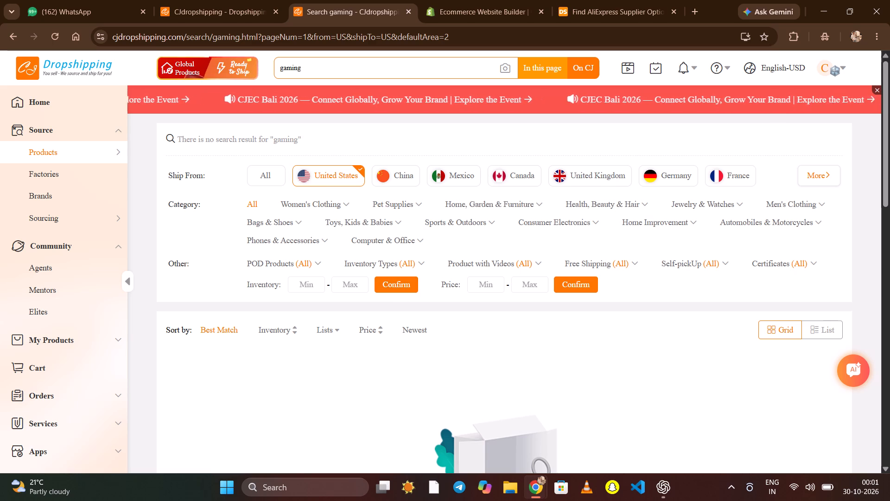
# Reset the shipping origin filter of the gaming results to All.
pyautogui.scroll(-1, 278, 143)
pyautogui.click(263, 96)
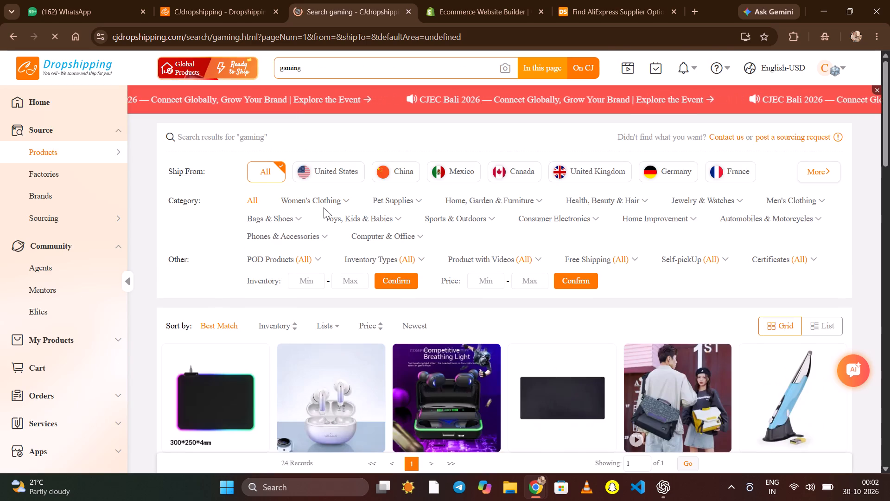
# Look through the gaming product results and their prices down to the end of the list and back up.
pyautogui.scroll(-3, 324, 207)
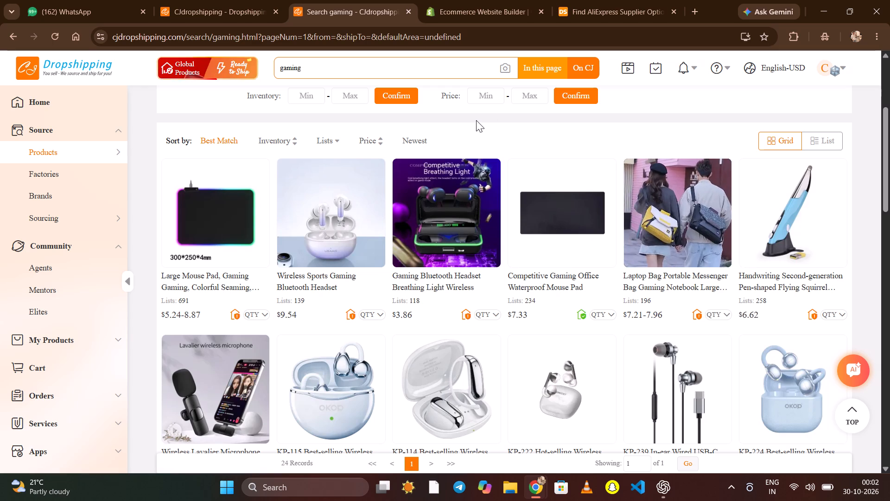
pyautogui.scroll(-1, 478, 304)
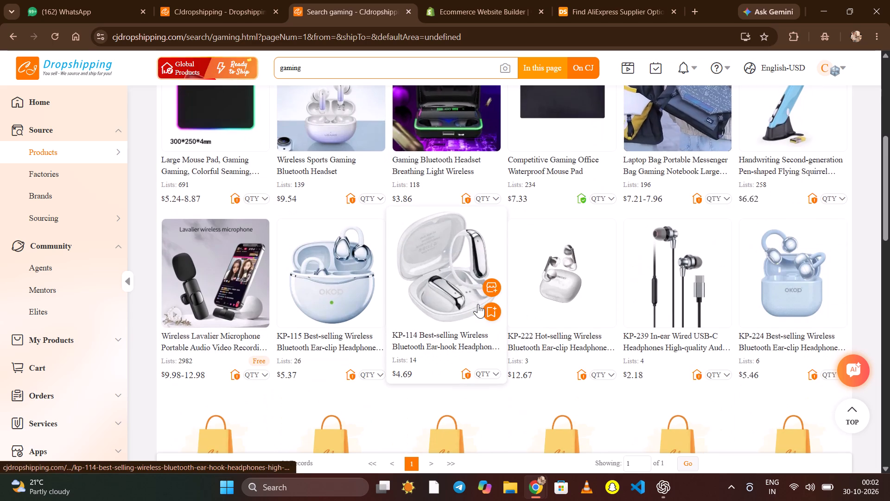
pyautogui.scroll(-1, 478, 304)
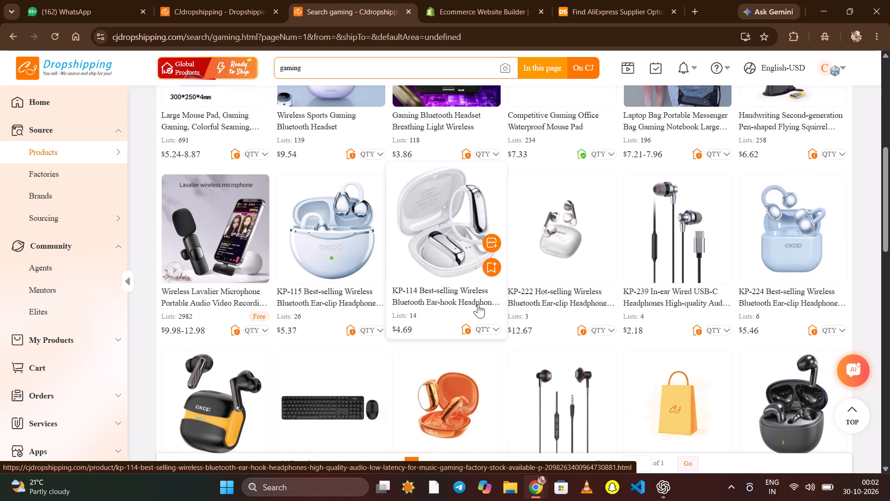
pyautogui.scroll(-1, 478, 304)
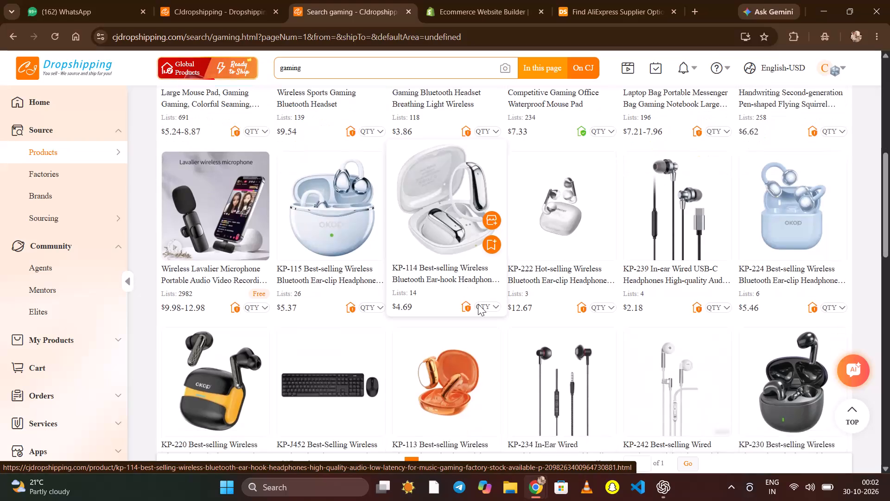
pyautogui.scroll(-3, 478, 304)
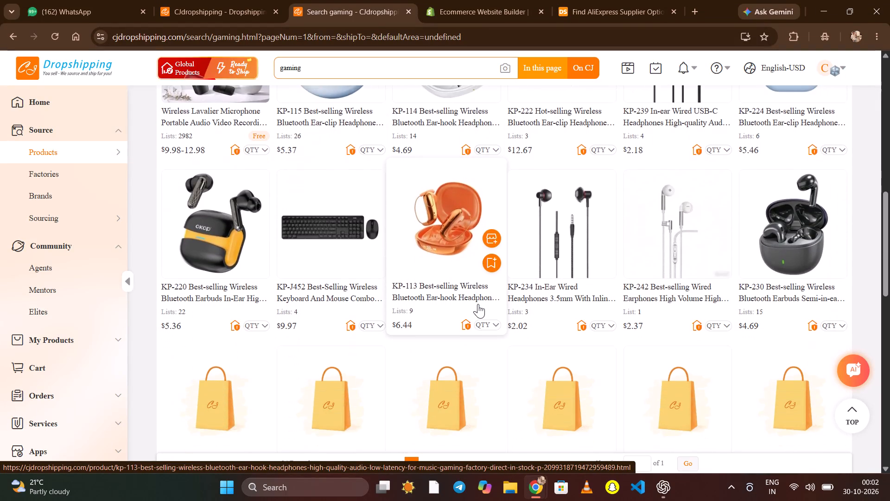
pyautogui.scroll(-4, 478, 304)
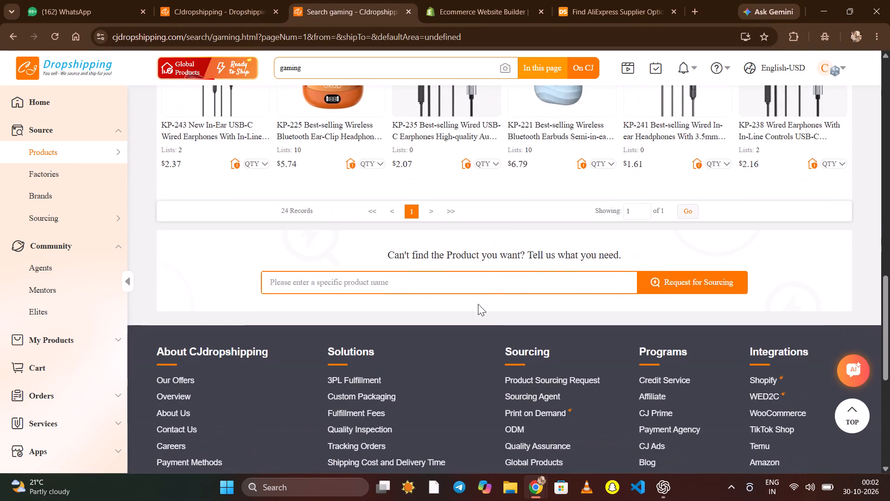
pyautogui.scroll(10, 478, 304)
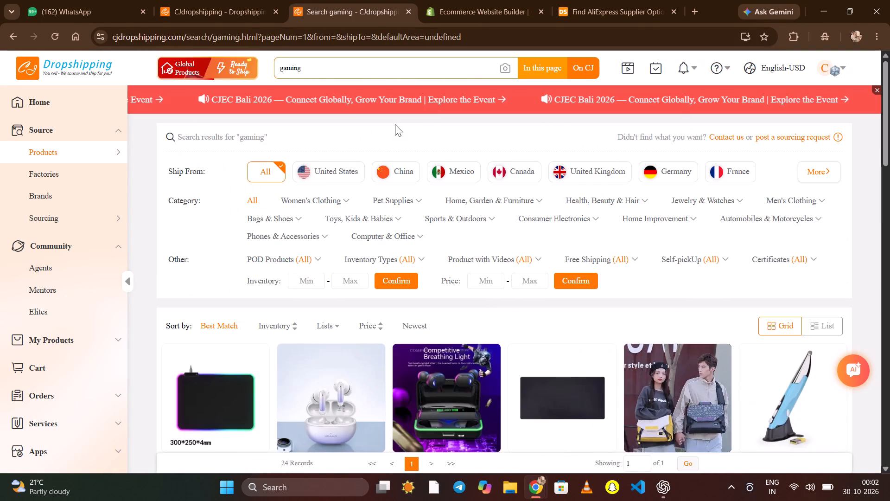
# Select the term "gaming" in the product search for replacement.
pyautogui.moveTo(317, 60); pyautogui.dragTo(248, 73)
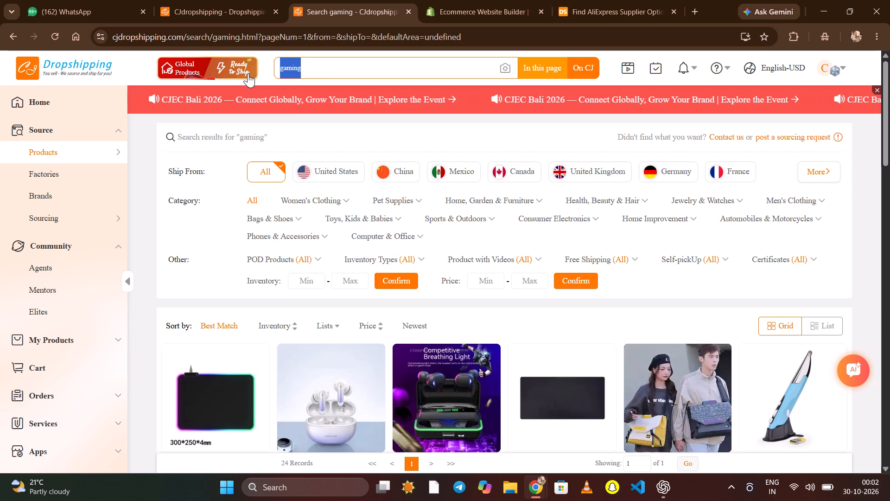
# Replace the search term with "controller" and run the product search.
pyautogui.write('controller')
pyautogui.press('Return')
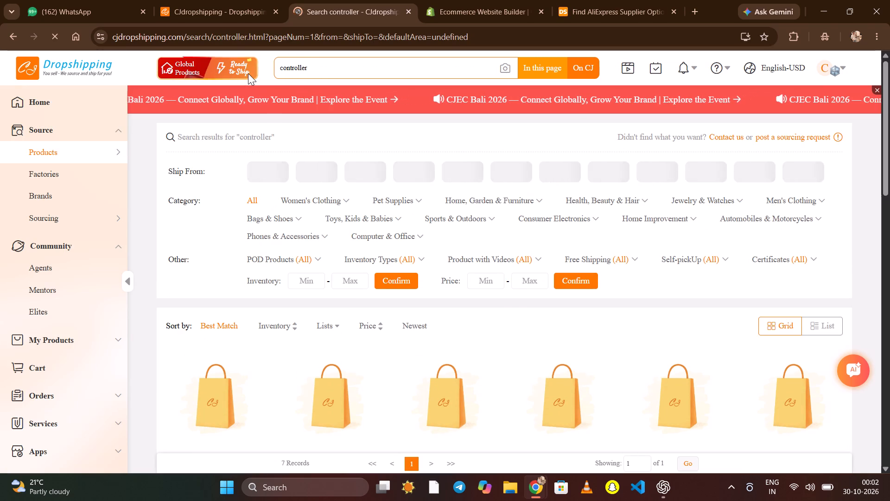
# Look through the controller product results, checking their prices and list counts down to the end and back up.
pyautogui.scroll(-1, 302, 126)
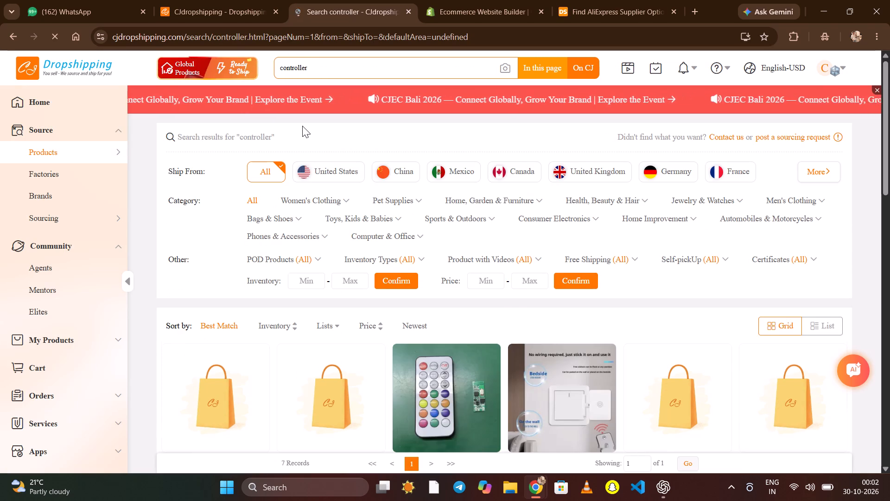
pyautogui.scroll(-1, 302, 126)
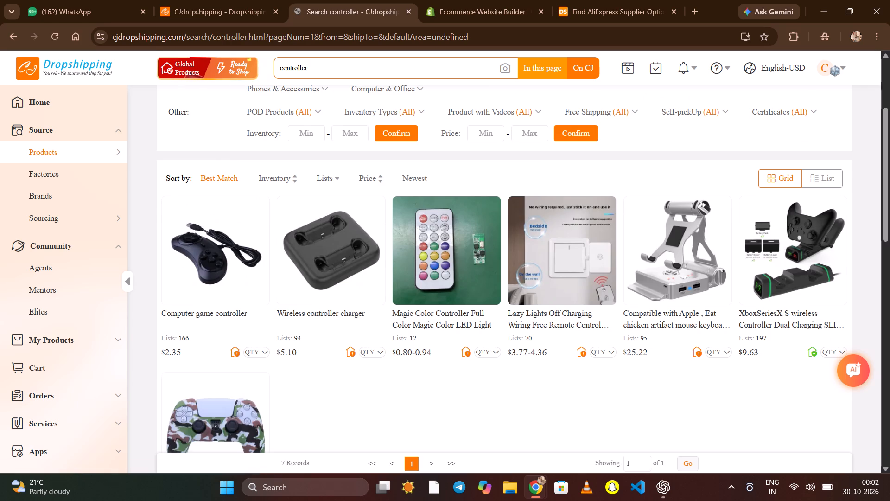
pyautogui.scroll(-1, 346, 249)
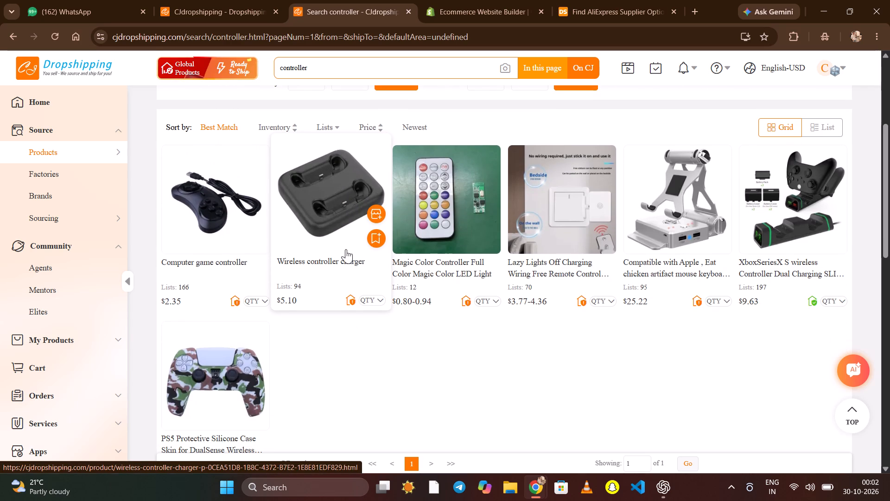
pyautogui.scroll(-1, 346, 249)
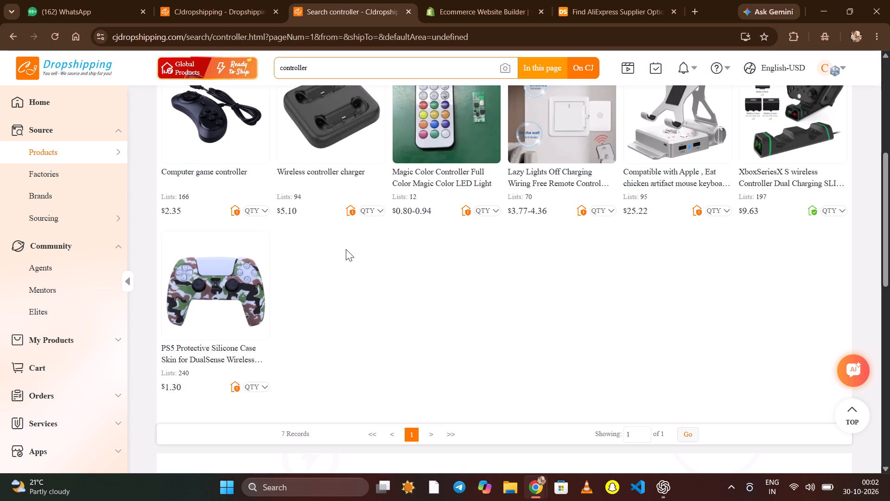
pyautogui.scroll(1, 346, 249)
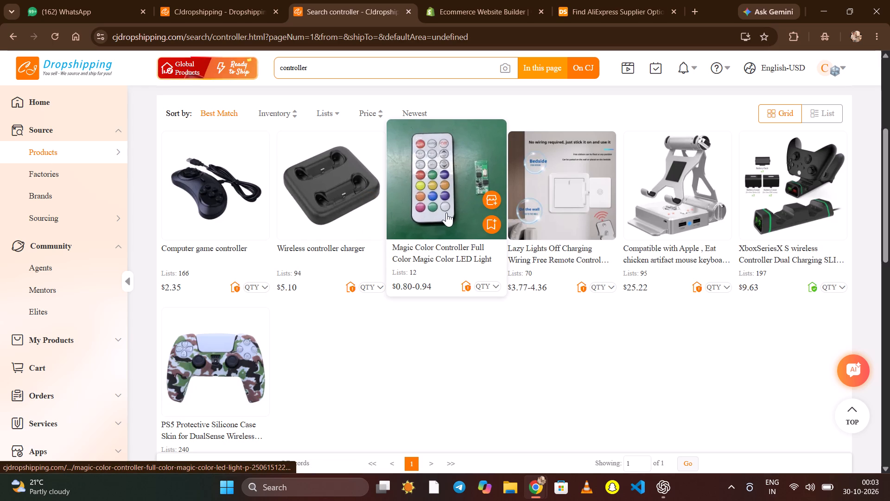
pyautogui.scroll(1, 446, 212)
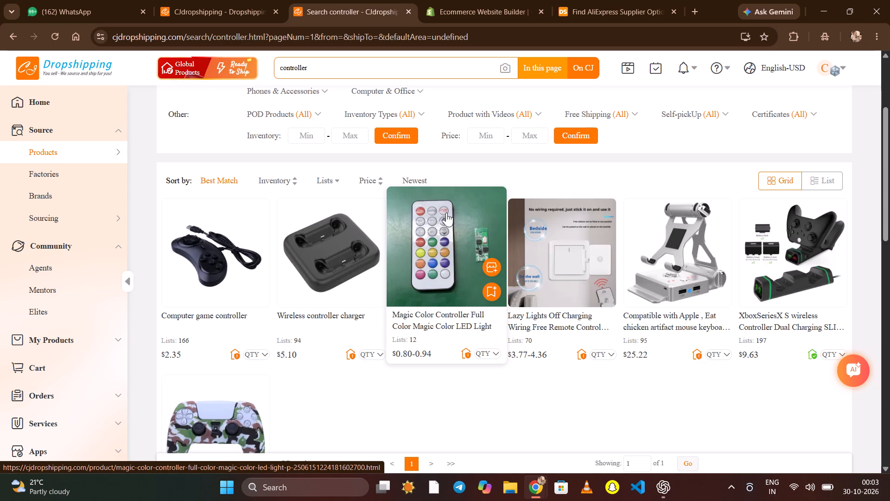
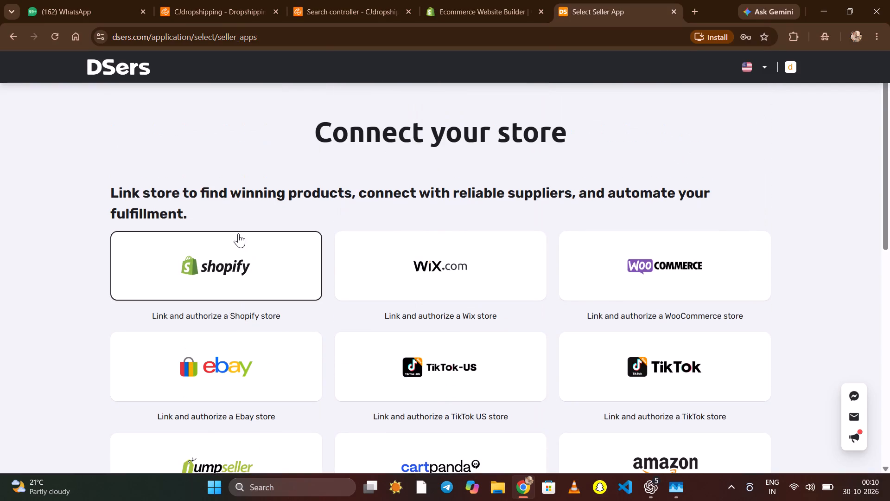
# Choose Shopify as the store to connect in DSers and start installing and authorizing the link.
pyautogui.click(219, 244)
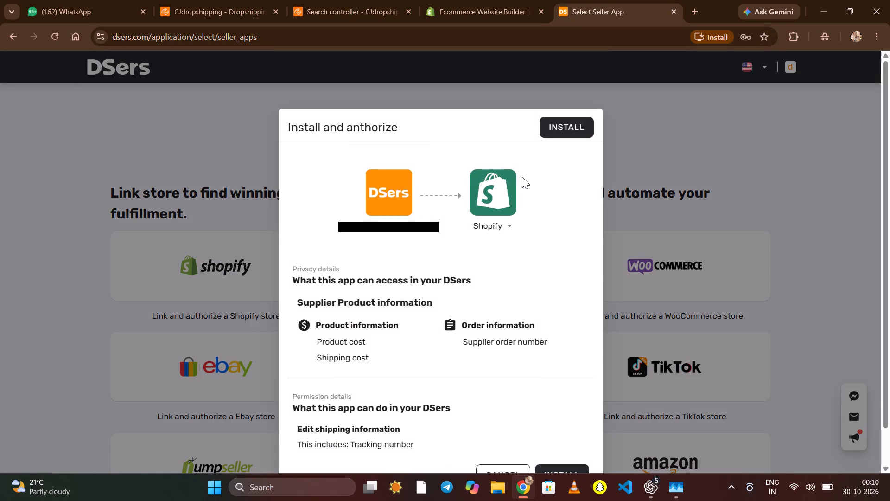
pyautogui.click(576, 128)
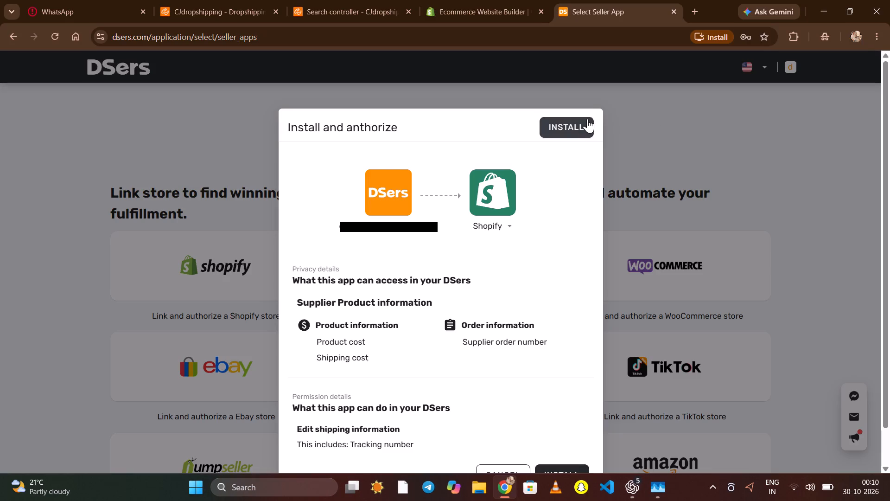
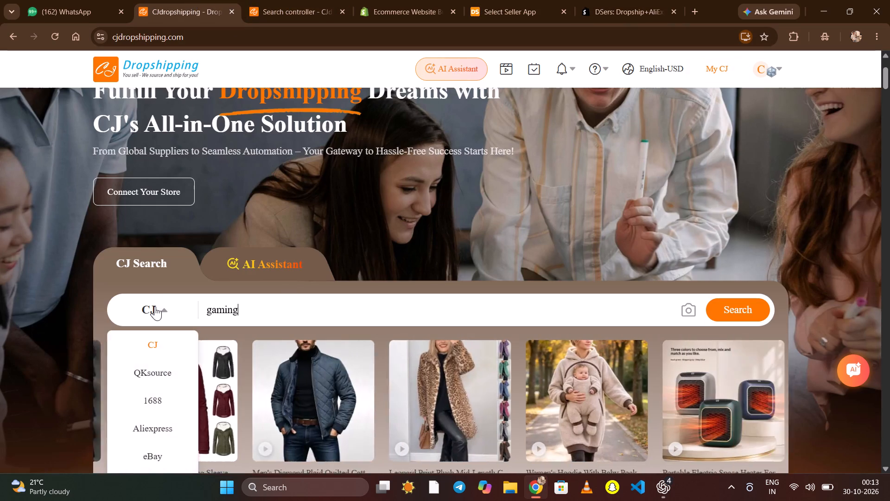
# Set the product search source to Aliexpress for the term "gaming" on the CJdropshipping home page.
pyautogui.scroll(-1, 154, 307)
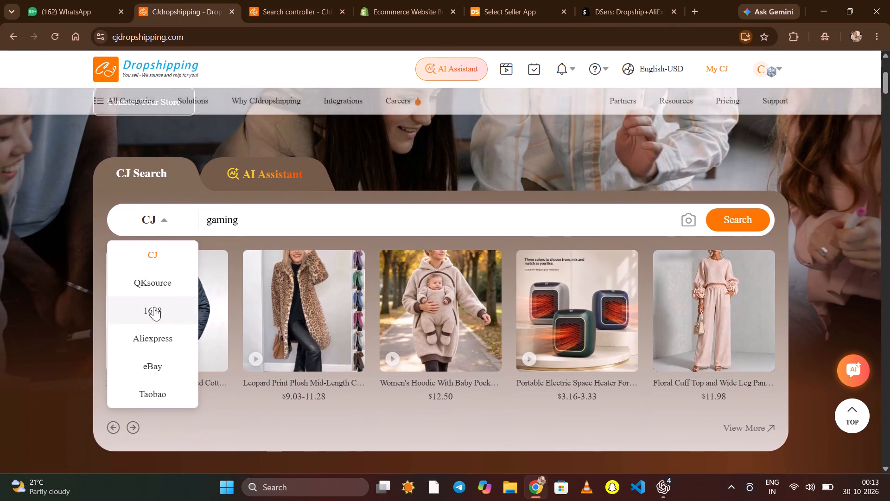
pyautogui.scroll(-1, 154, 307)
pyautogui.click(160, 343)
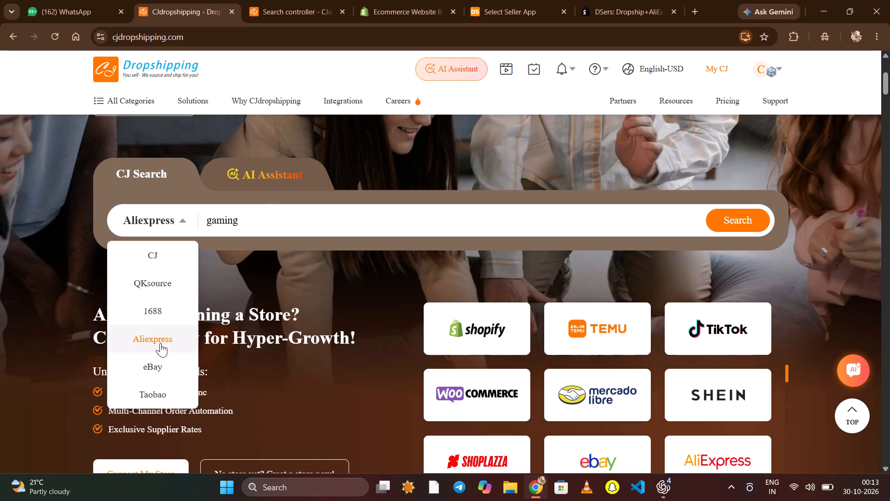
# Search AliExpress for "gaming pad" through the CJdropshipping product search.
pyautogui.click(261, 217)
pyautogui.press('space')
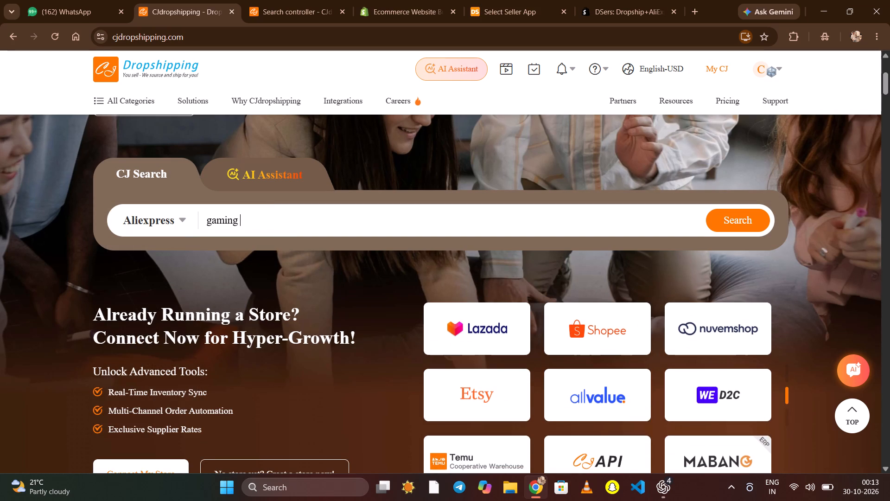
pyautogui.write('pad')
pyautogui.press('Return')
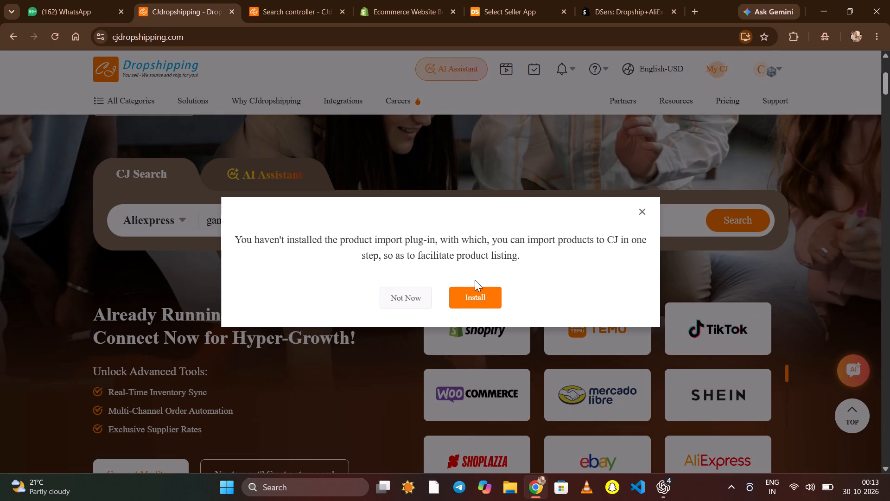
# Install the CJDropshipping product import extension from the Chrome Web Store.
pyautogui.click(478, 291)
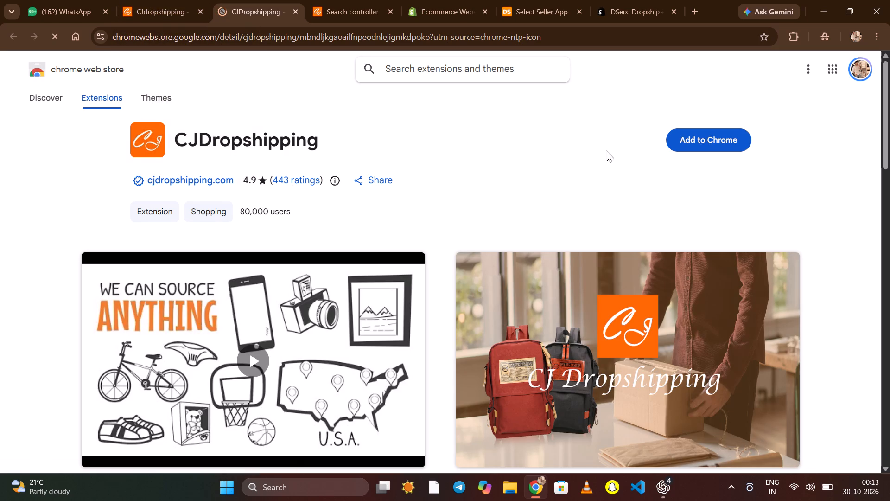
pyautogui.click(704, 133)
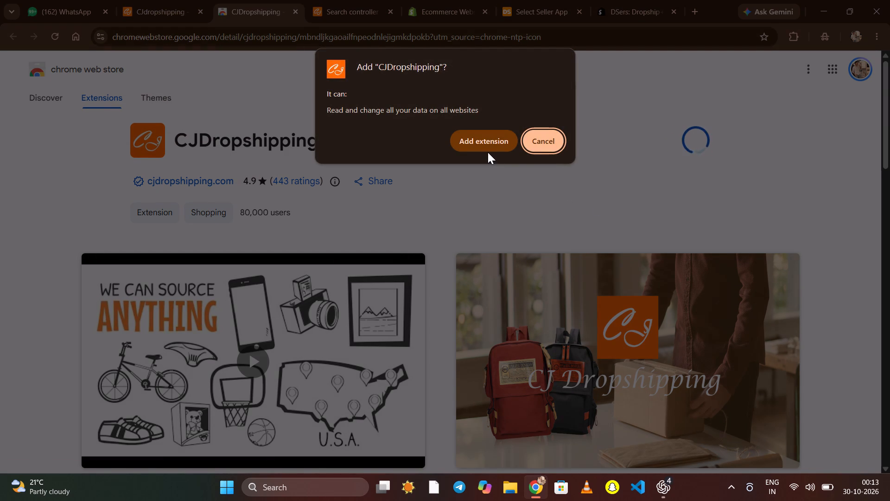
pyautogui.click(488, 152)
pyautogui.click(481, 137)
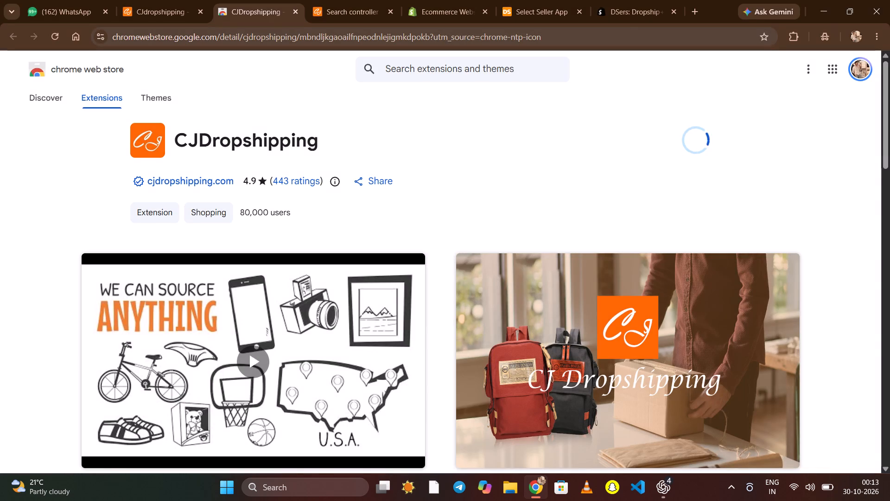
# Proceed with the AliExpress gaming pad search from CJdropshipping, open the Xbox EVA hard carrying case listing, and return to the results.
pyautogui.click(169, 0)
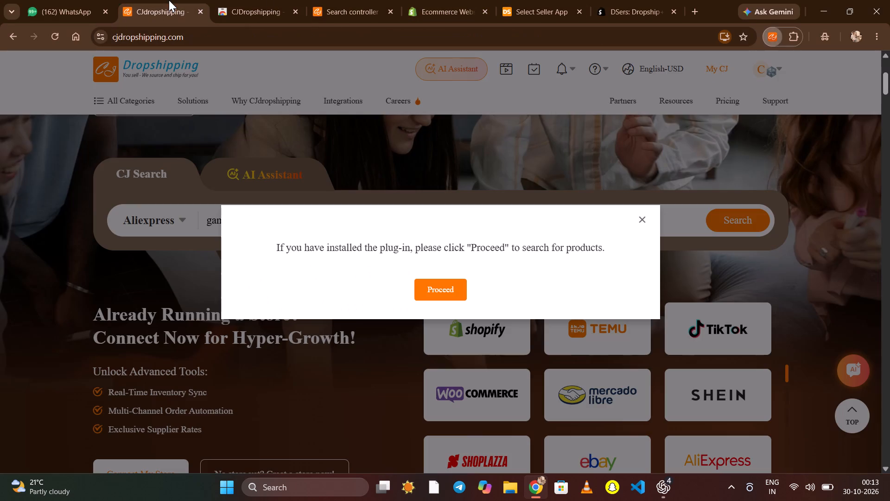
pyautogui.click(431, 282)
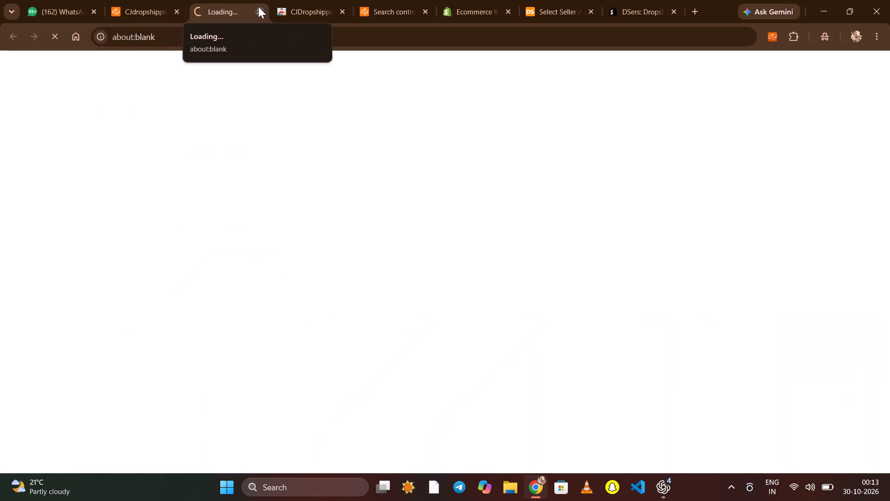
pyautogui.click(127, 0)
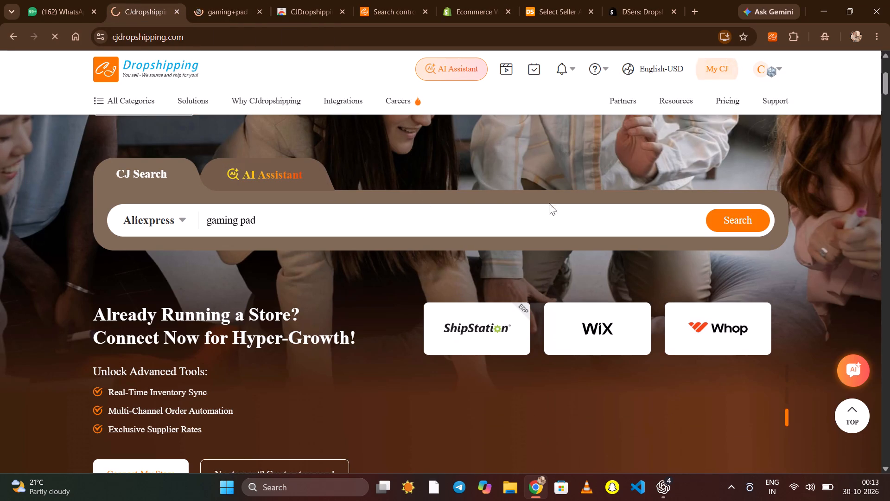
pyautogui.click(725, 226)
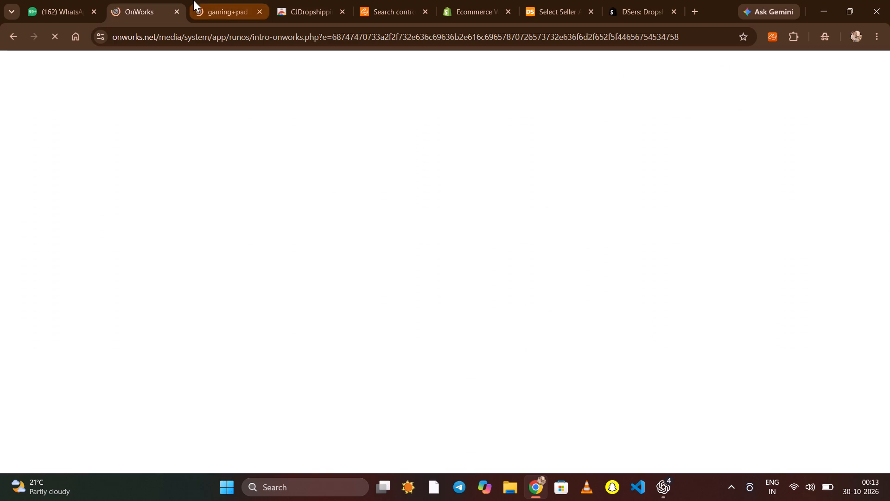
pyautogui.click(210, 0)
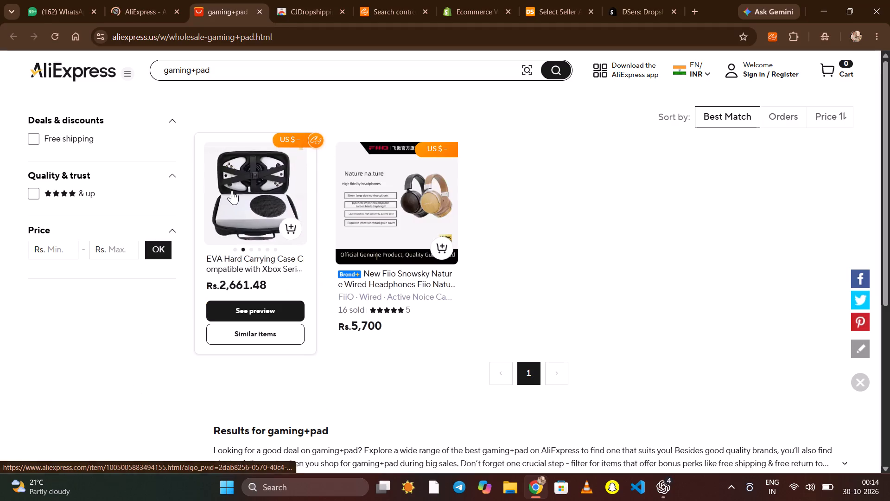
pyautogui.click(287, 137)
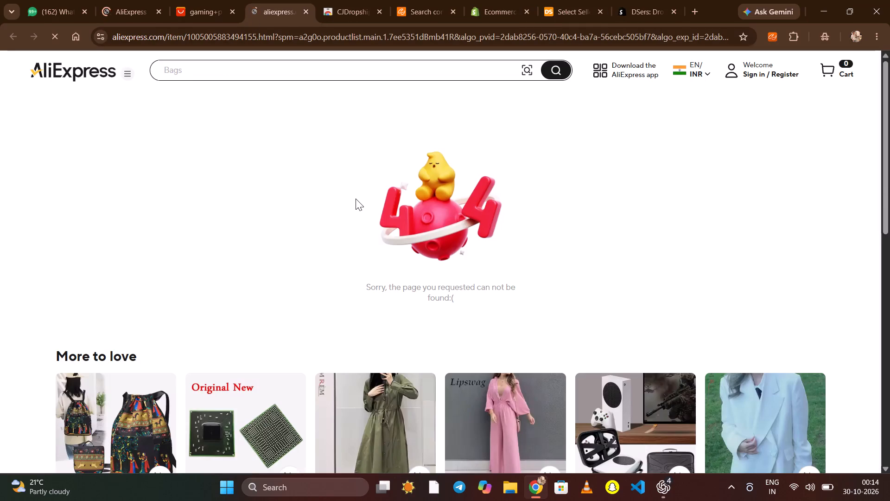
pyautogui.click(212, 0)
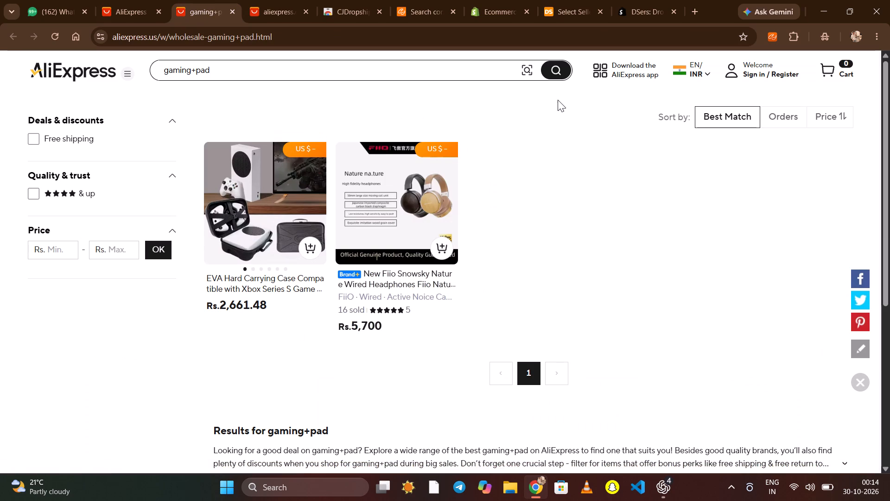
# Set AliExpress shipping to the United States with USD currency, save, and dismiss the promotional and notification pop-ups.
pyautogui.click(704, 69)
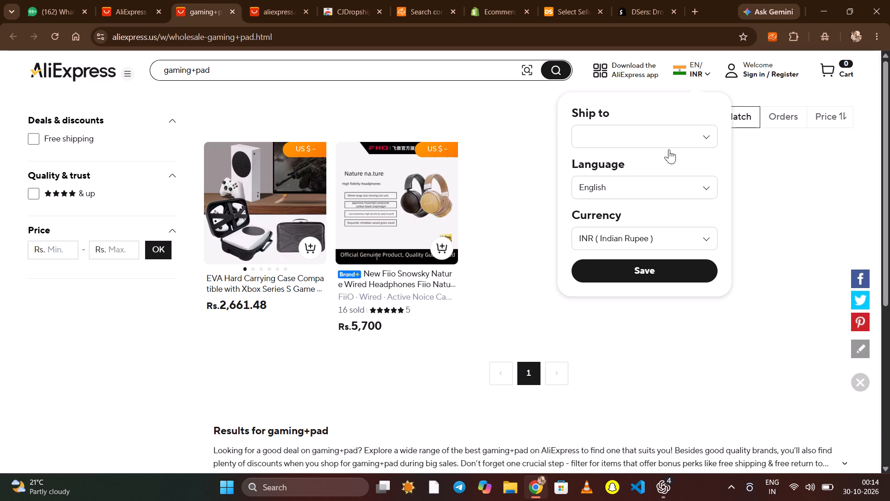
pyautogui.click(652, 140)
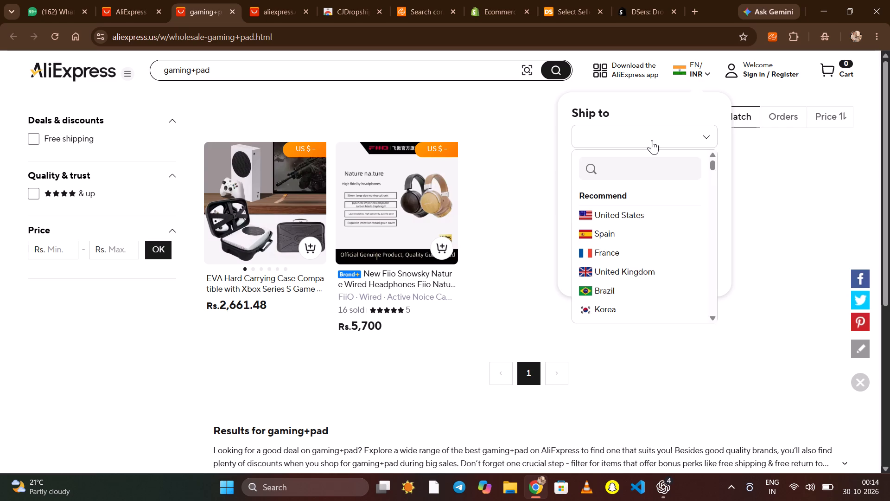
pyautogui.click(635, 213)
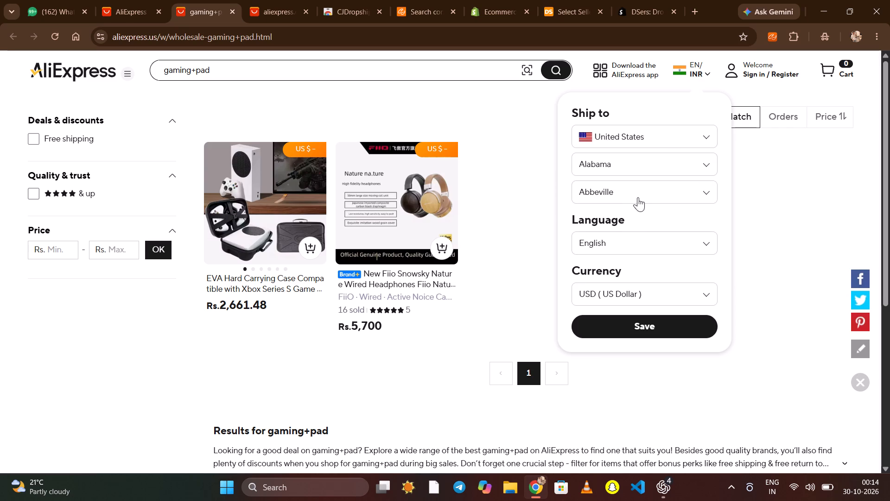
pyautogui.click(653, 326)
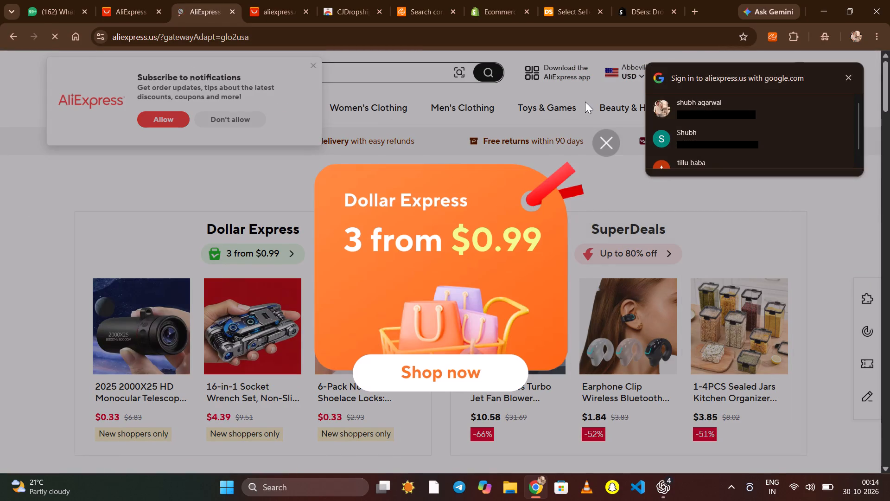
pyautogui.click(603, 143)
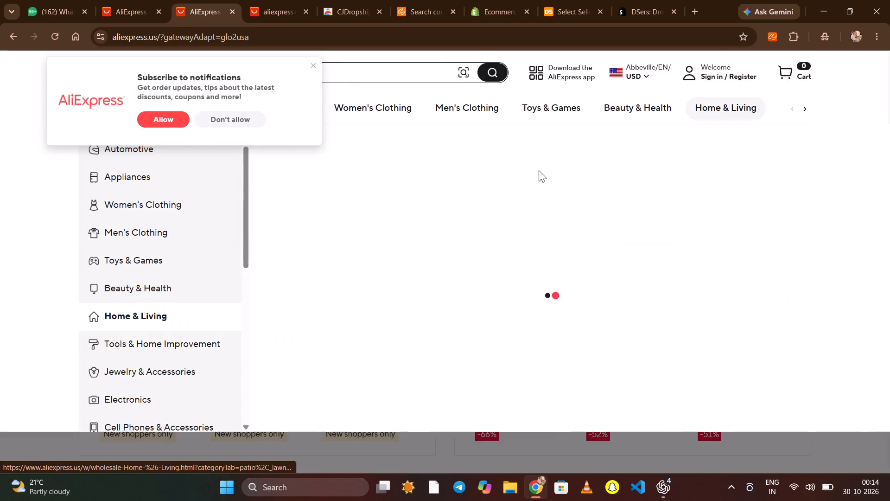
pyautogui.click(313, 67)
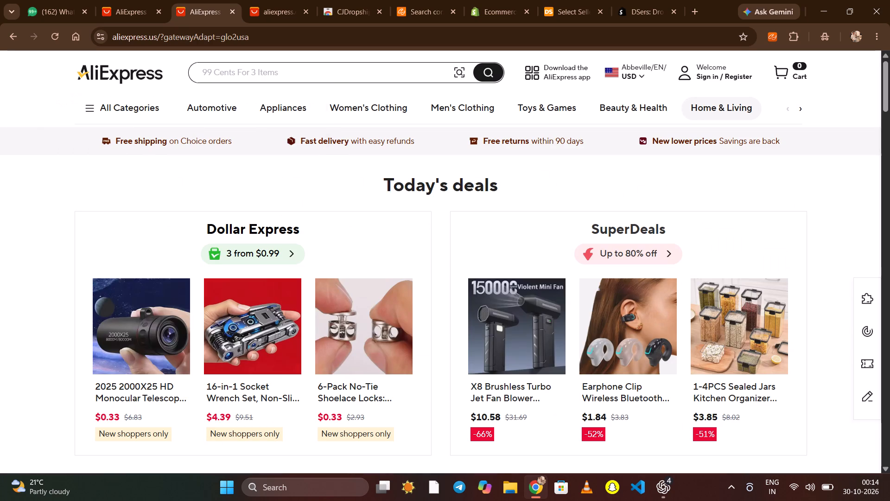
# Search AliExpress for "controller", browse the results, and preview the GameSir G7 Pro wireless controller.
pyautogui.click(312, 76)
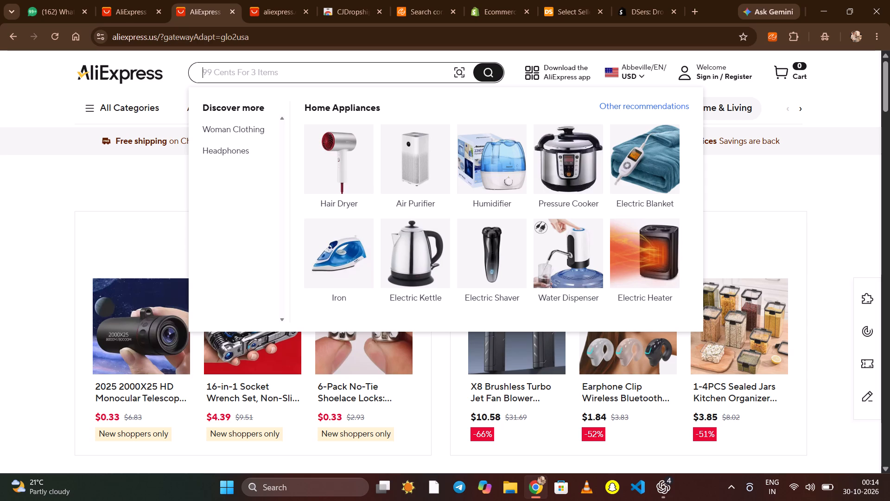
pyautogui.write('controller')
pyautogui.press('Return')
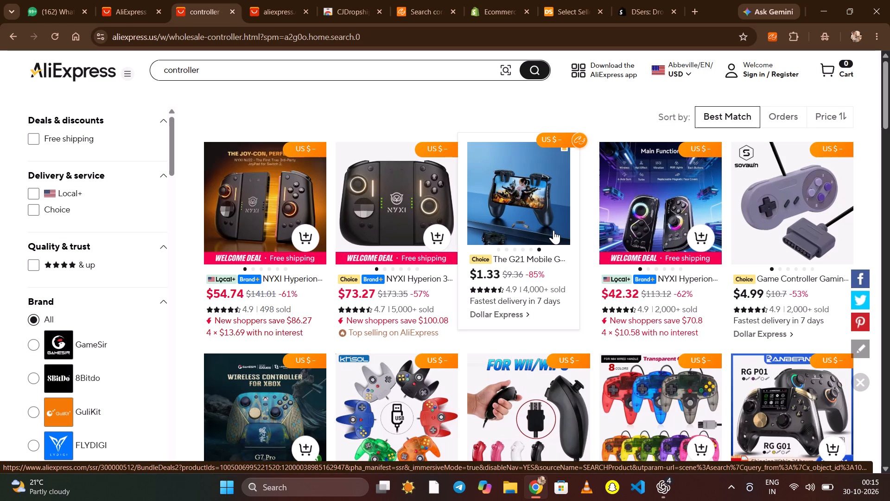
pyautogui.scroll(-1, 553, 230)
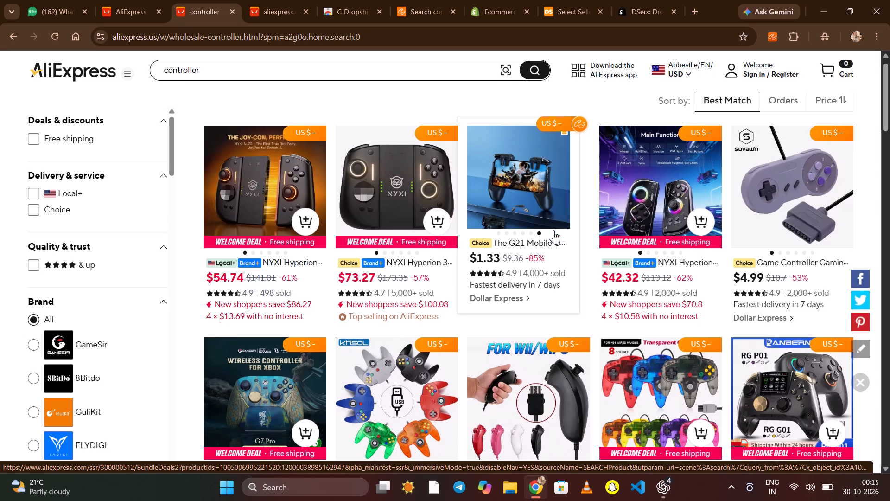
pyautogui.scroll(-2, 553, 230)
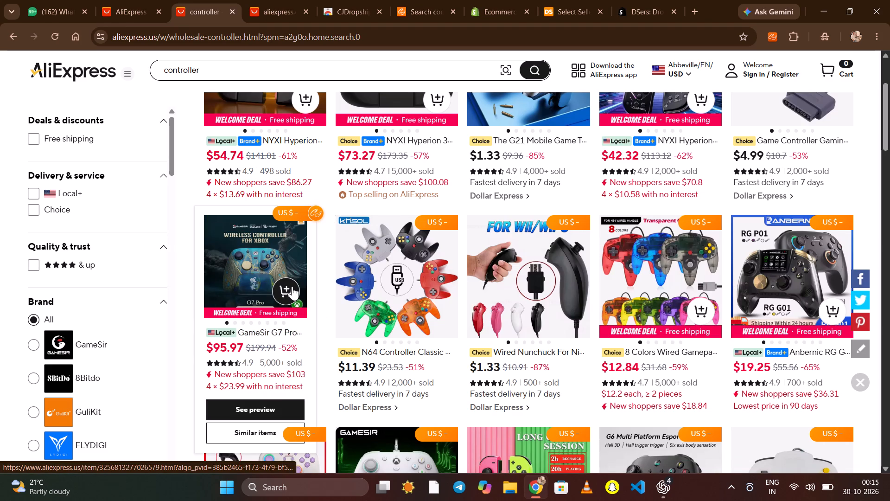
pyautogui.click(292, 286)
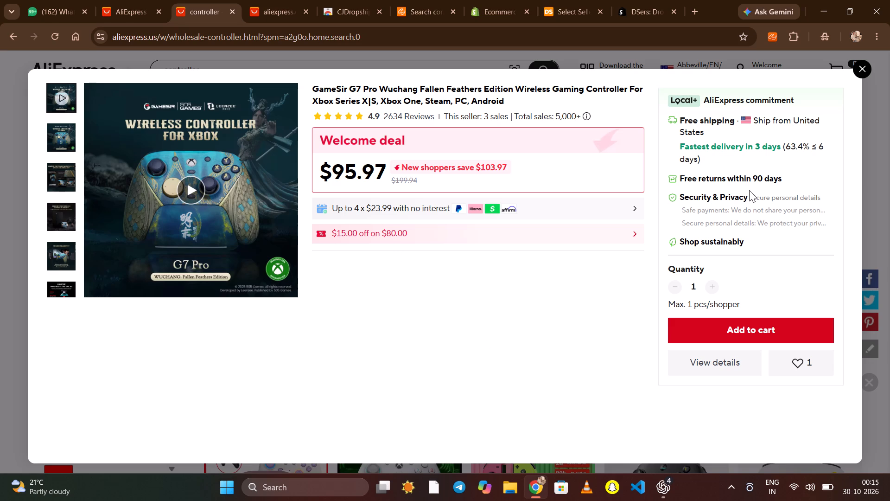
pyautogui.click(860, 70)
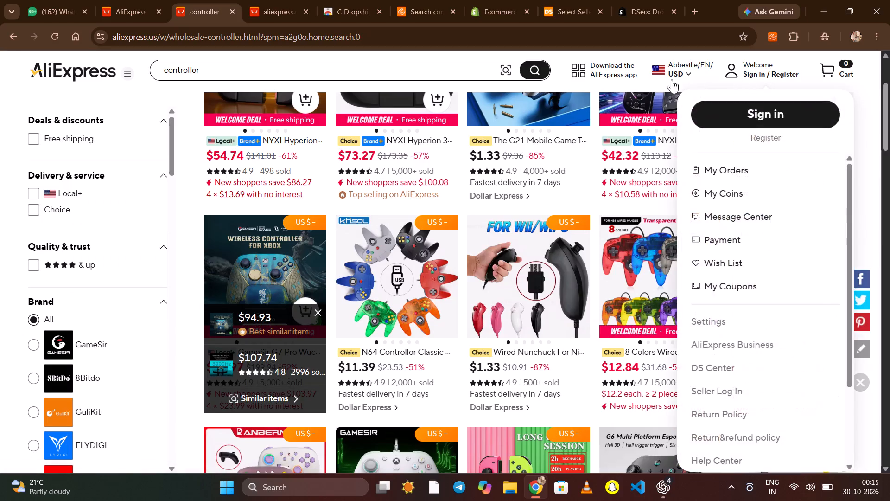
# Close the AliExpress controller results tab and the missing product page tab.
pyautogui.click(231, 9)
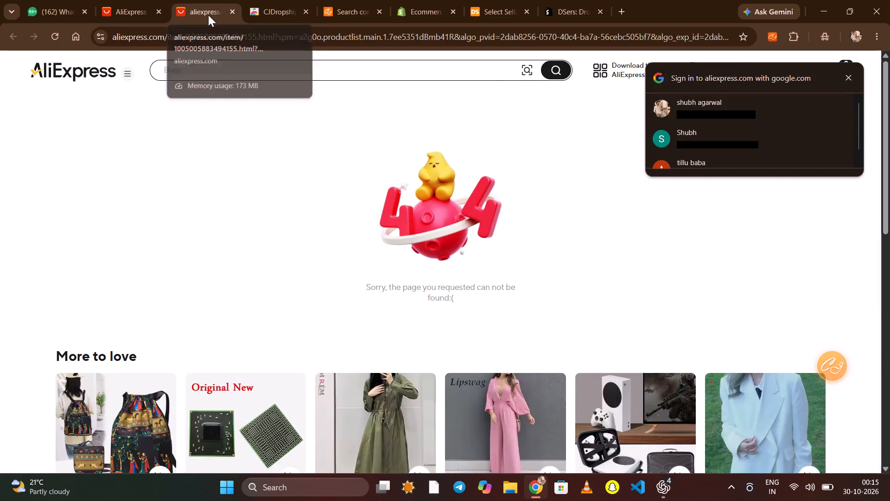
pyautogui.click(230, 12)
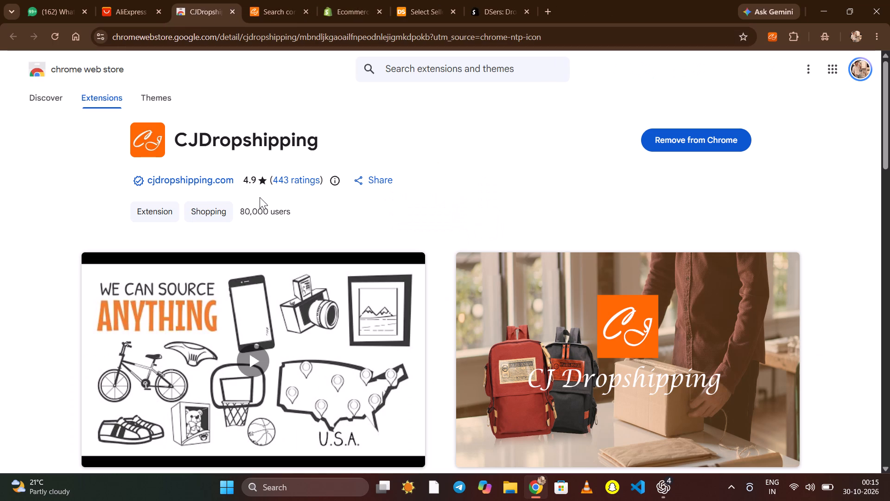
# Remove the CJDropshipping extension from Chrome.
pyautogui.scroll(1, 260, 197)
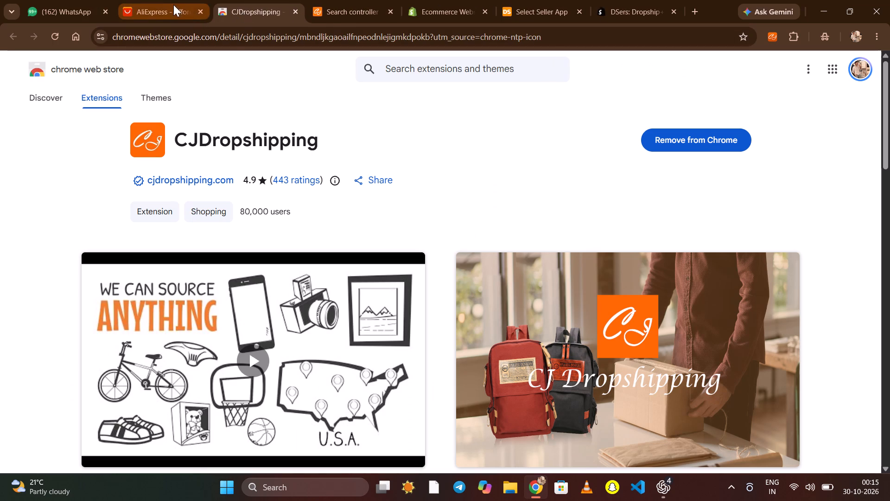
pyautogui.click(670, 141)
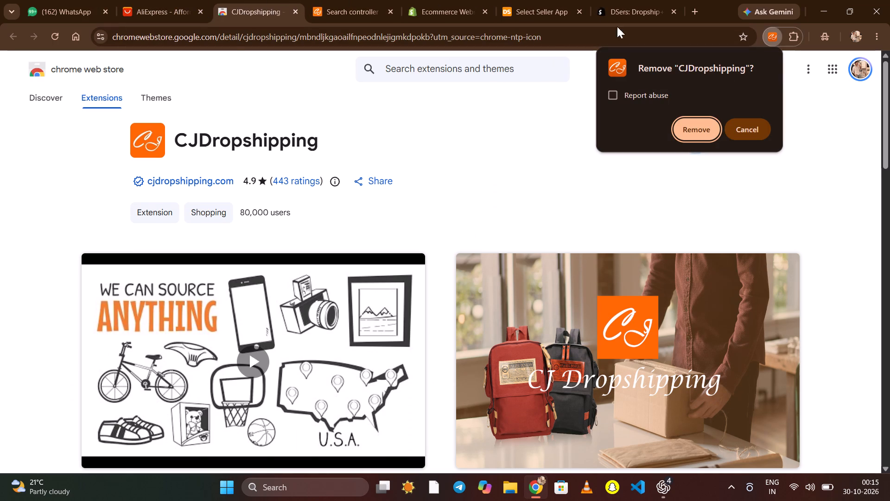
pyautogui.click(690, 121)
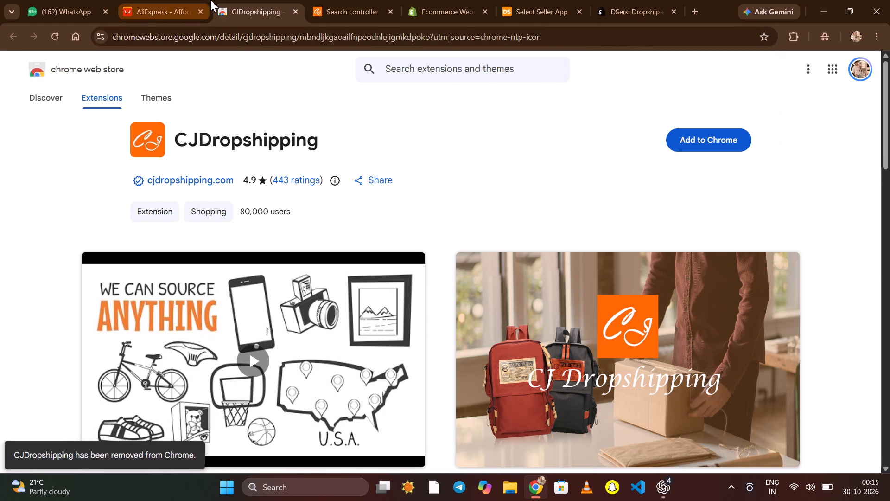
# Dismiss the AliExpress notification prompt and go back to the CJdropshipping home page in the same tab.
pyautogui.click(175, 0)
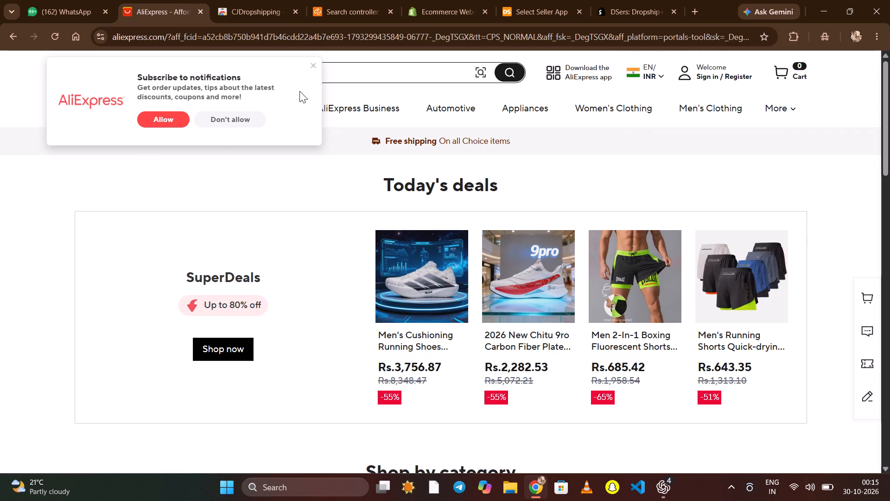
pyautogui.click(309, 71)
pyautogui.scroll(1, 289, 184)
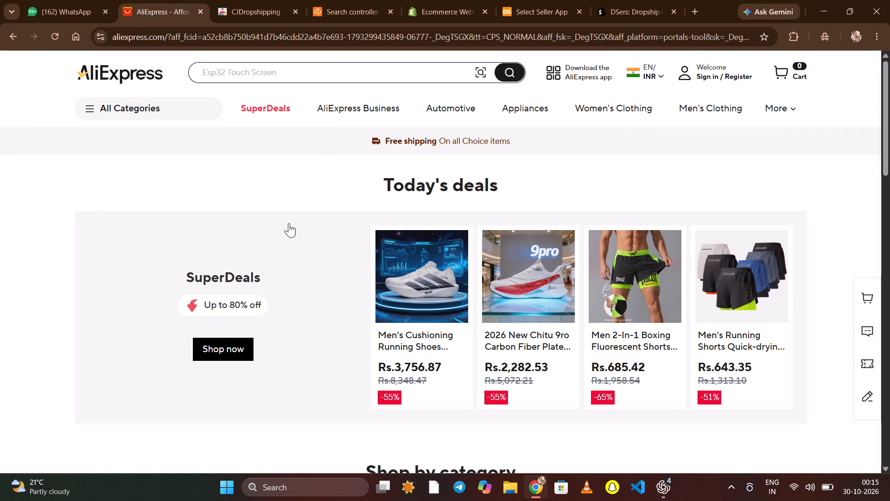
pyautogui.scroll(1, 289, 223)
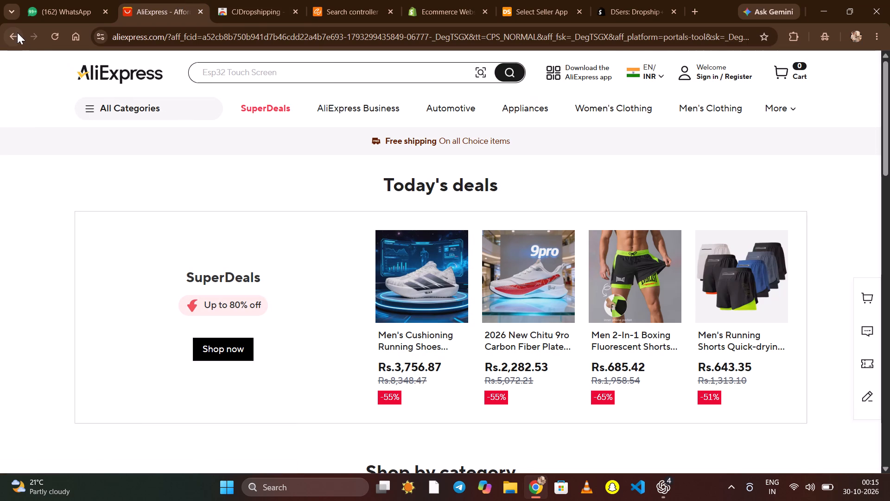
pyautogui.click(17, 32)
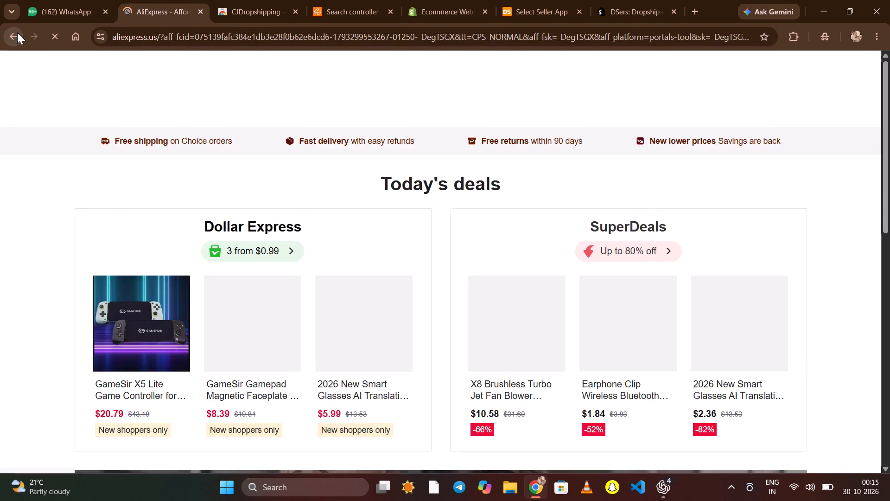
pyautogui.click(17, 32)
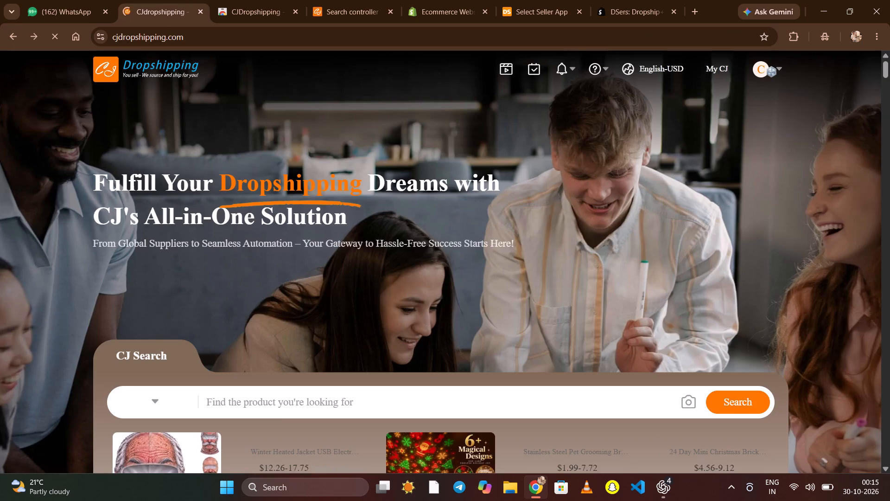
# Search the CJ product catalogue for "controller" from the home page.
pyautogui.scroll(-1, 292, 383)
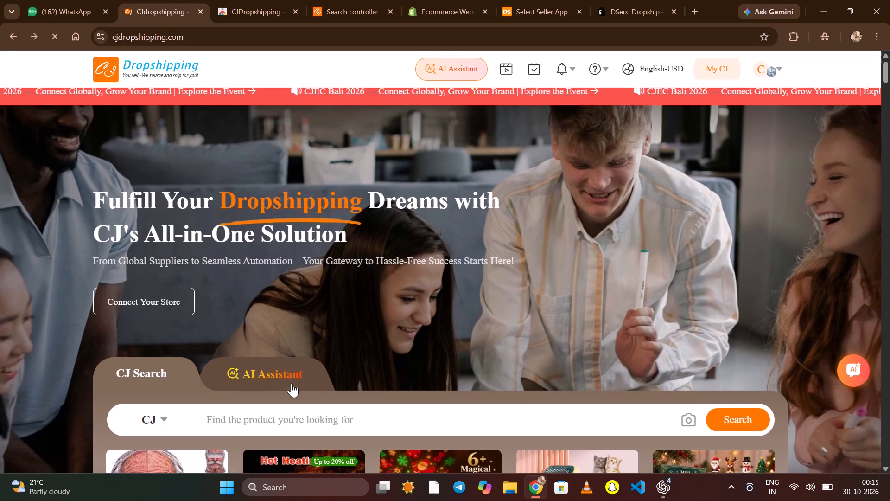
pyautogui.scroll(-1, 292, 383)
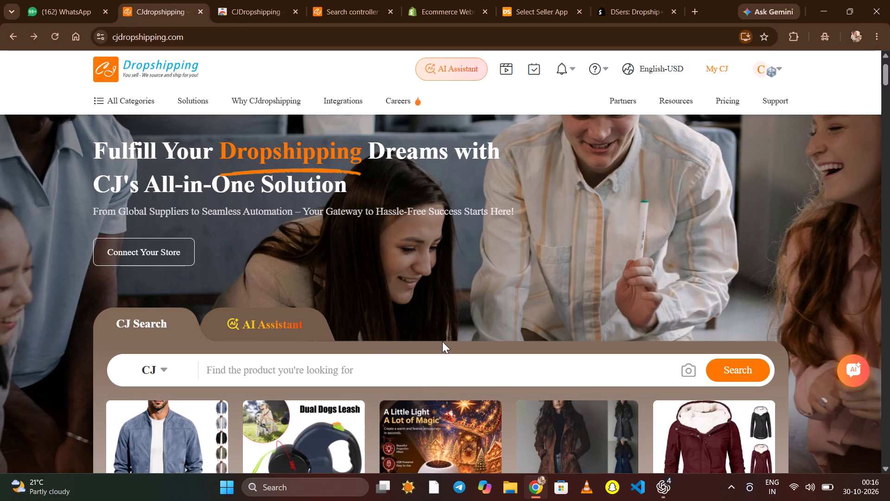
pyautogui.scroll(-3, 442, 341)
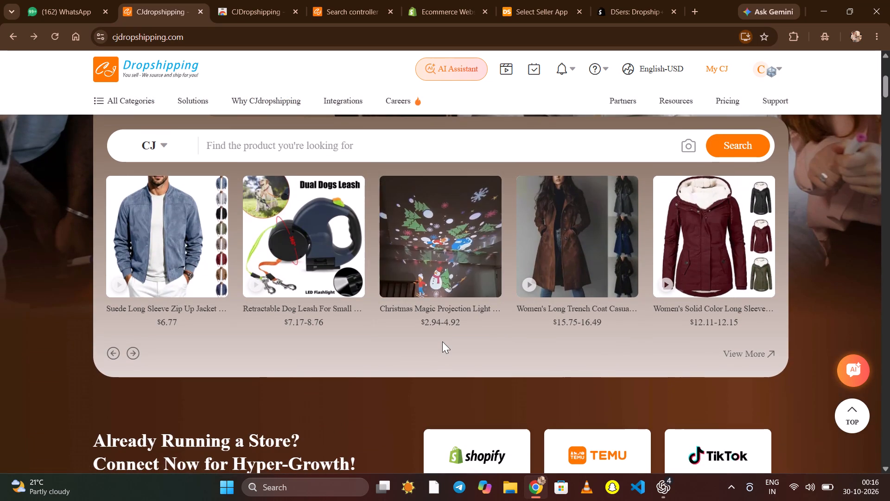
pyautogui.scroll(5, 468, 364)
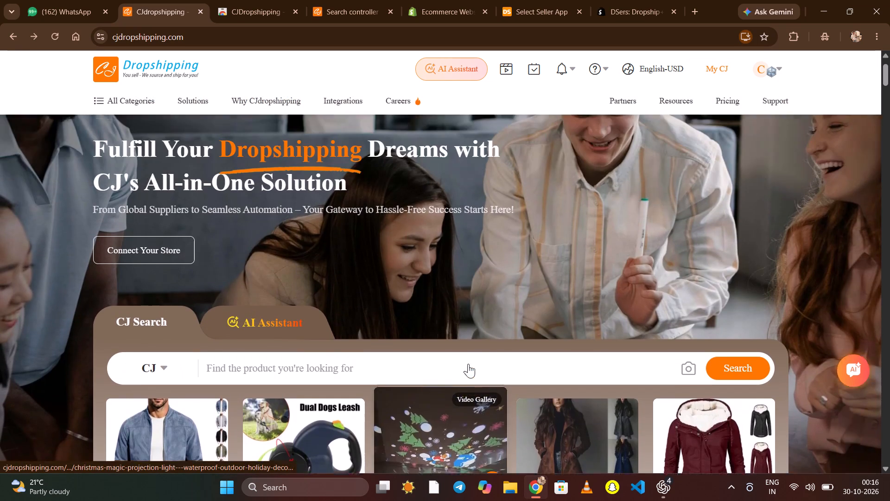
pyautogui.scroll(1, 468, 364)
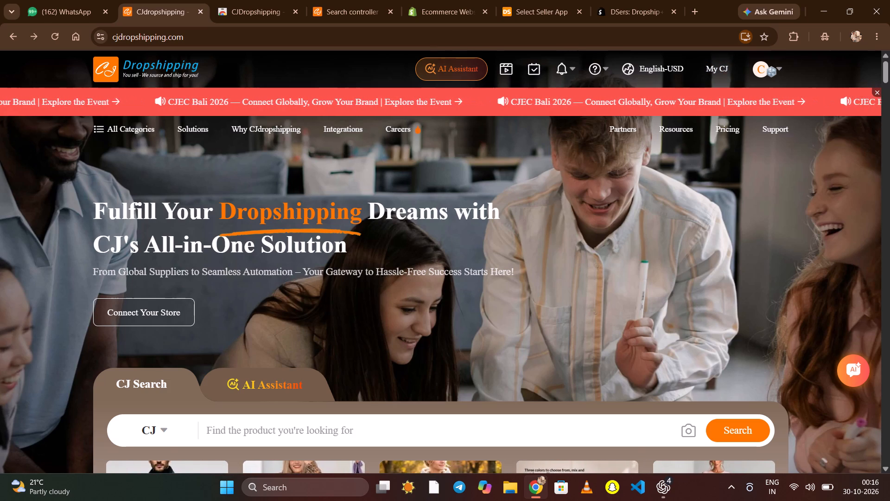
pyautogui.click(282, 424)
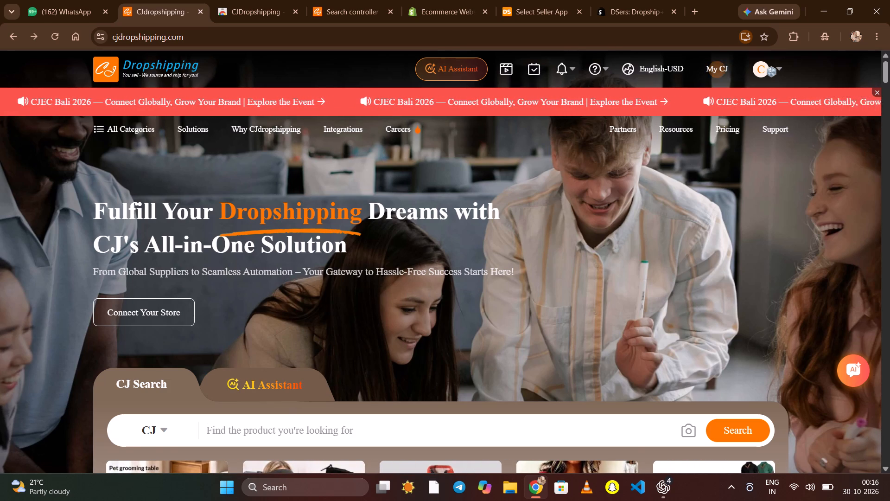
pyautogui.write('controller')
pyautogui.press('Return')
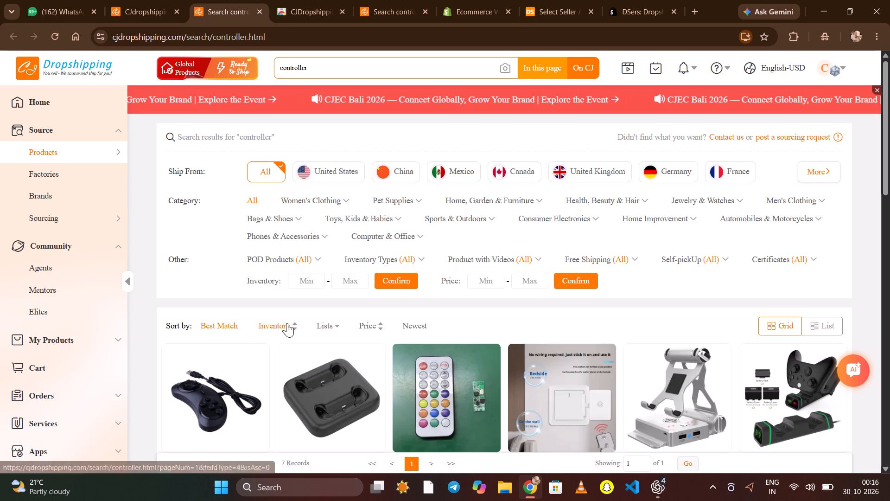
# Look through the controller results and filter them to the Video Game Consoles category under Consumer Electronics, Video Games.
pyautogui.scroll(-3, 316, 315)
pyautogui.scroll(1, 316, 315)
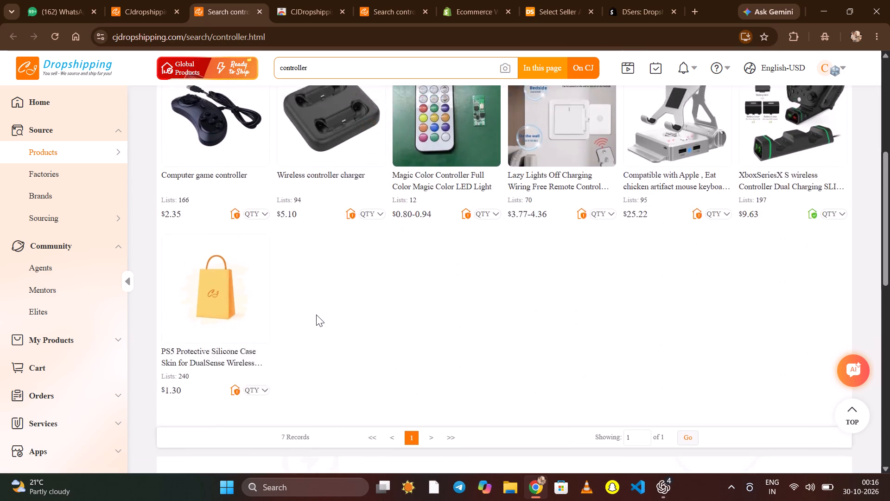
pyautogui.scroll(1, 316, 315)
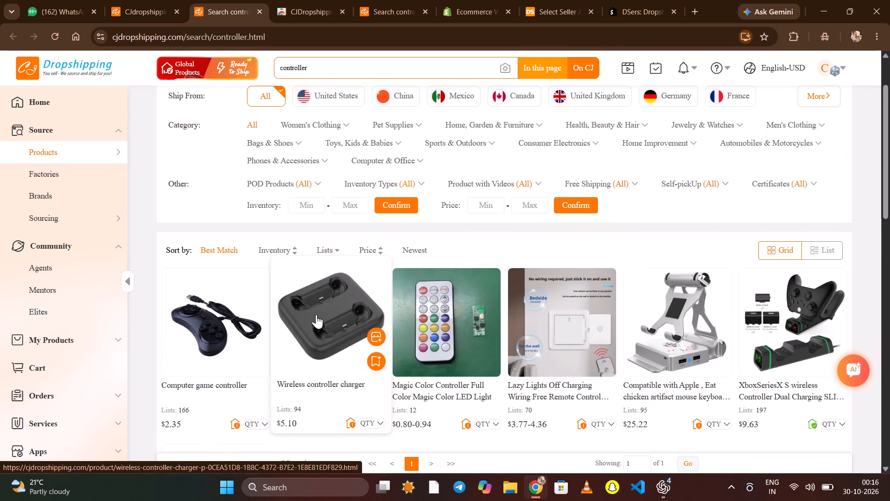
pyautogui.scroll(1, 316, 315)
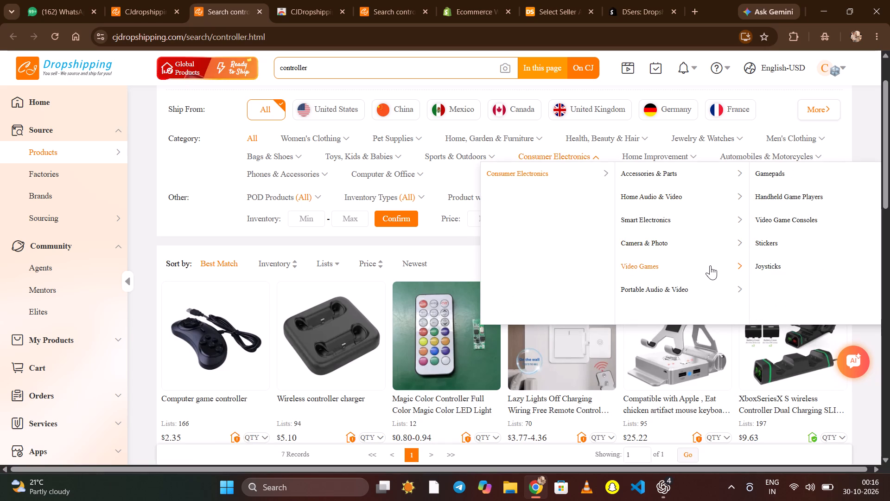
pyautogui.click(783, 218)
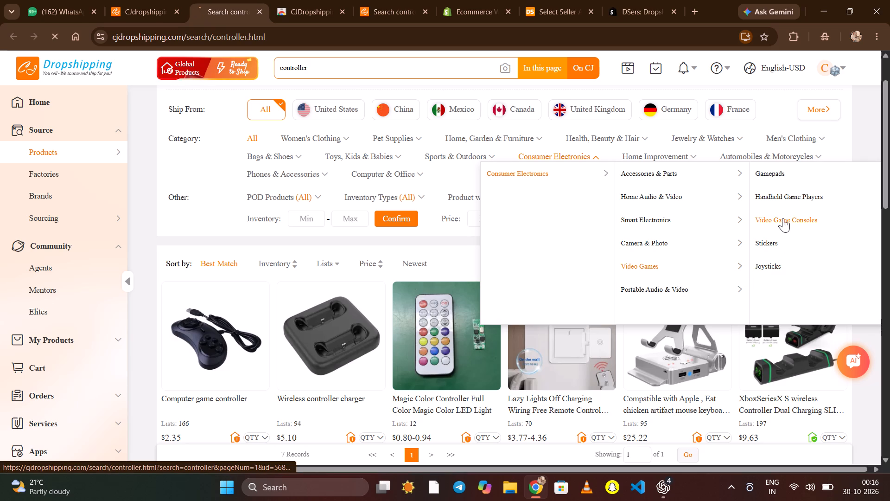
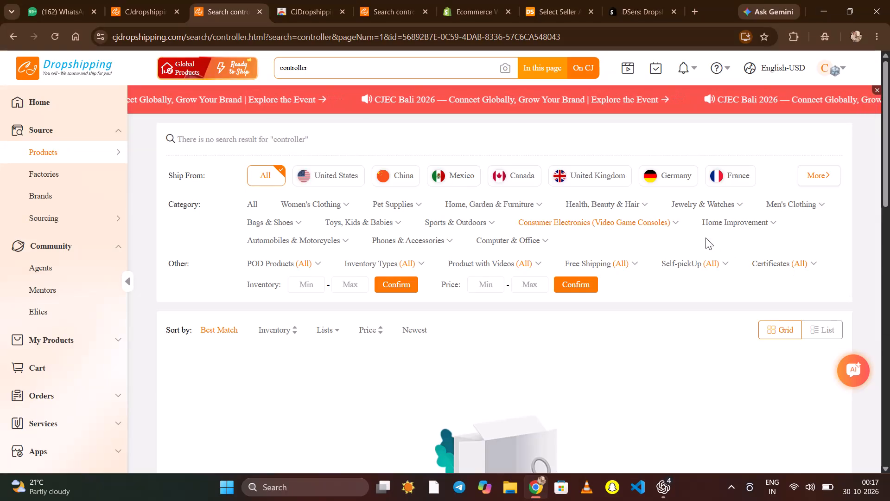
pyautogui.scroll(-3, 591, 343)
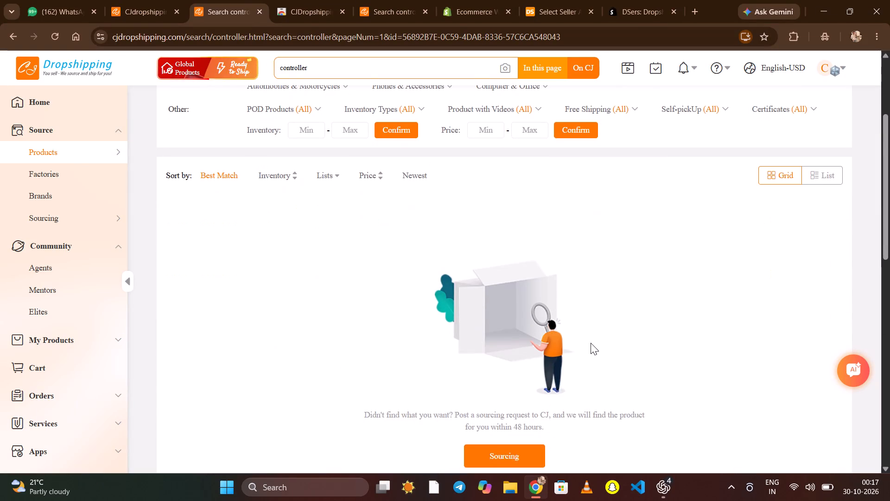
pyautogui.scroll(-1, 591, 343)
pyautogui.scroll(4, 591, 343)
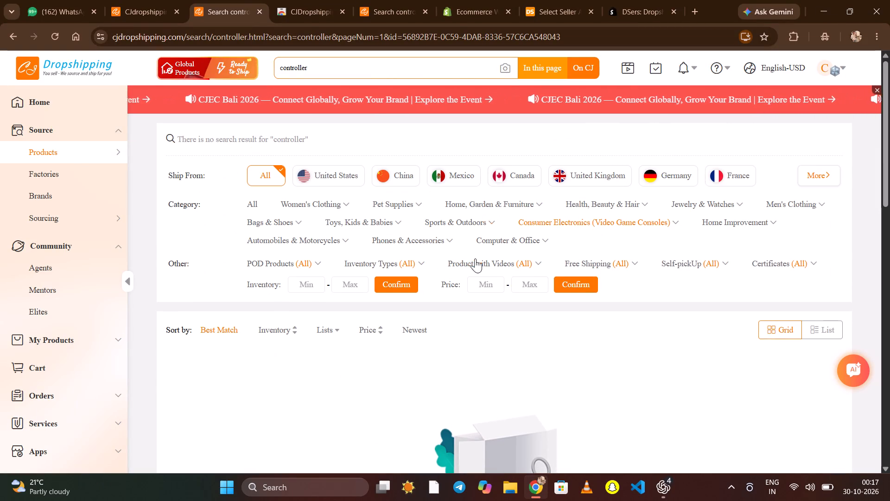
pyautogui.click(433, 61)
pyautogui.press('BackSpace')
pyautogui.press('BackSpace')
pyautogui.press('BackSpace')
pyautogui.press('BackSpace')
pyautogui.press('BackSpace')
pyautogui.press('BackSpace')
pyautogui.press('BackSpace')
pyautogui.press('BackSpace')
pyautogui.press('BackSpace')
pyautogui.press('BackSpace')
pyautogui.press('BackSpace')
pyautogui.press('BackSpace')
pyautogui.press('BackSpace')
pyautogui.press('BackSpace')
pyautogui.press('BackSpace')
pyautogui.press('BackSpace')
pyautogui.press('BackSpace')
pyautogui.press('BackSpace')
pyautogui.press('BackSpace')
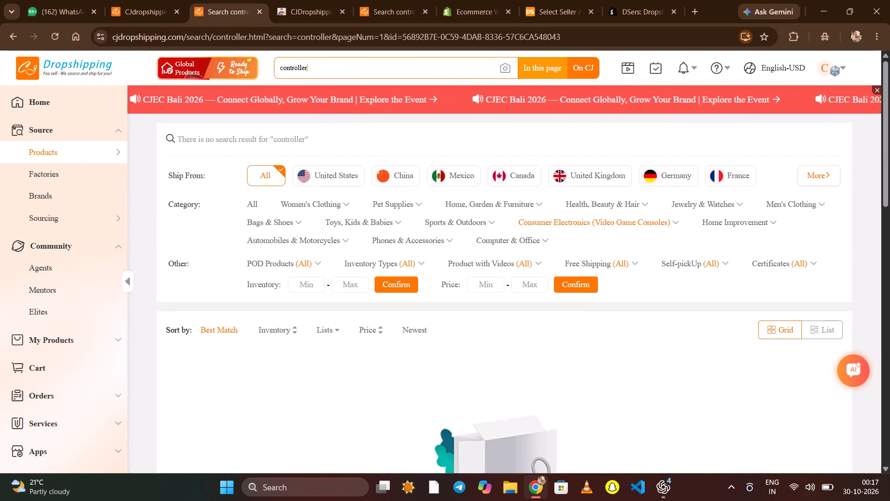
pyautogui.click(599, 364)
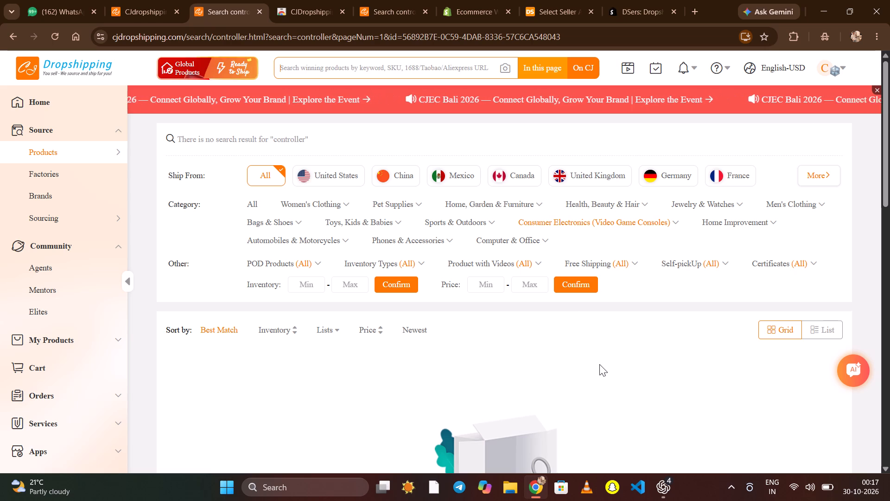
# Change the "controller" results' category filter to Gamepads, within the Video Games category of Consumer Electronics.
pyautogui.click(597, 222)
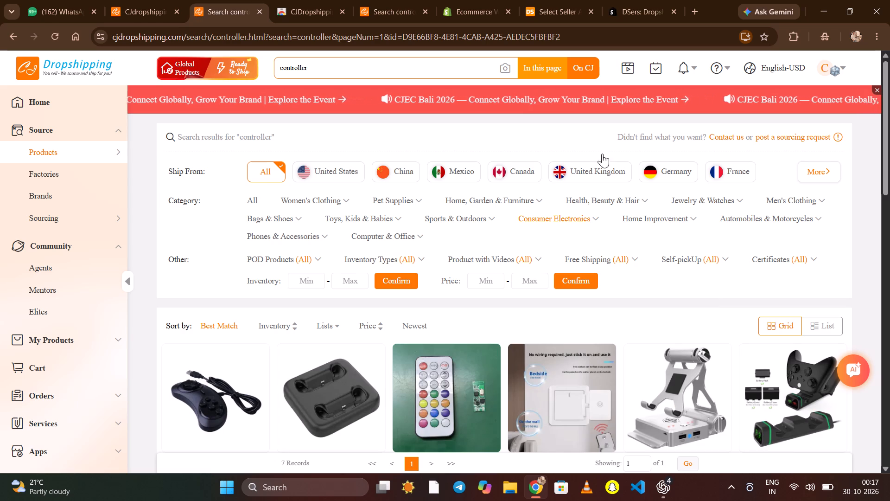
pyautogui.click(577, 215)
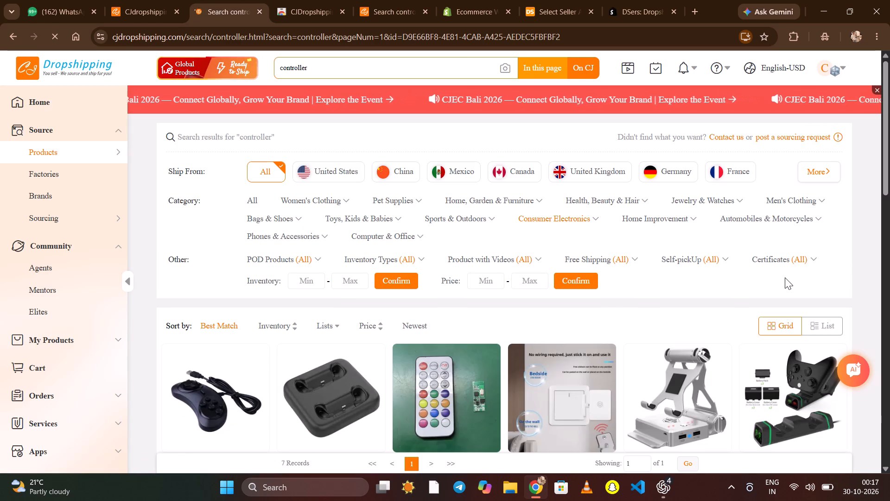
pyautogui.click(595, 219)
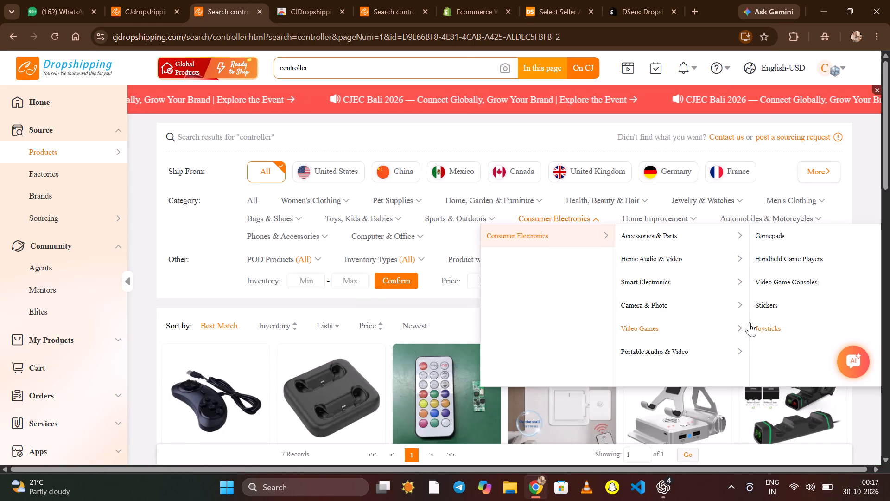
pyautogui.click(774, 241)
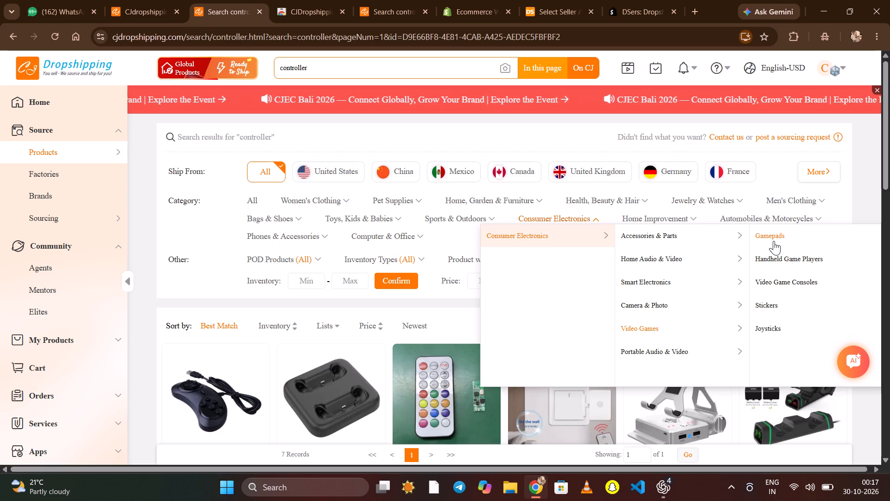
pyautogui.click(774, 241)
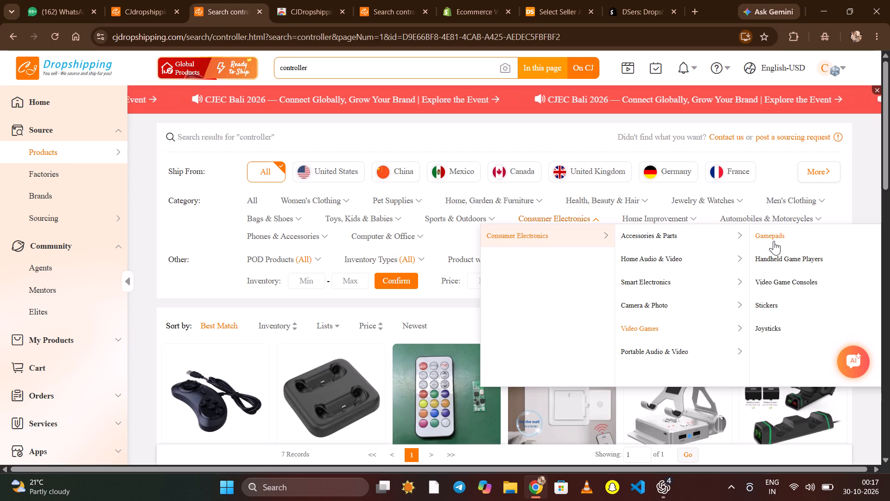
pyautogui.click(774, 241)
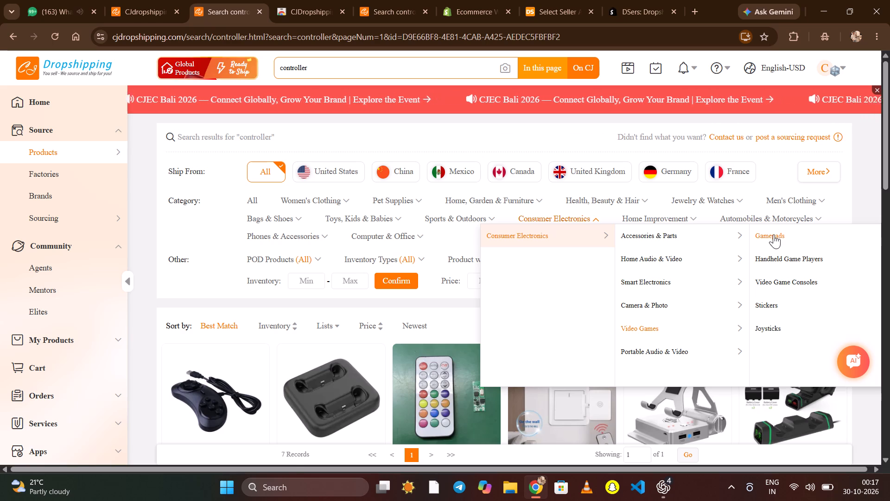
pyautogui.click(773, 234)
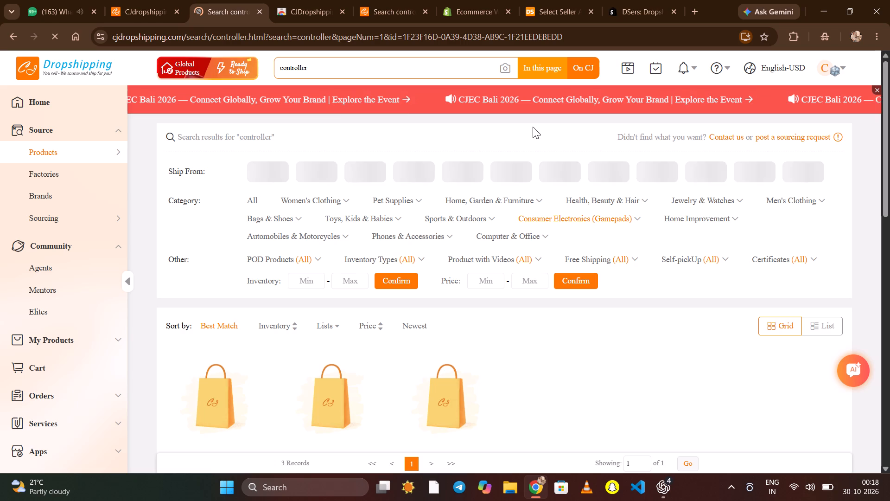
# Replace the "controller" query with a CJdropshipping product search for "gamepads", keeping the Gamepads category filter.
pyautogui.click(334, 67)
pyautogui.press('BackSpace')
pyautogui.press('BackSpace')
pyautogui.press('BackSpace')
pyautogui.press('BackSpace')
pyautogui.press('BackSpace')
pyautogui.press('BackSpace')
pyautogui.press('BackSpace')
pyautogui.press('BackSpace')
pyautogui.press('BackSpace')
pyautogui.press('BackSpace')
pyautogui.press('BackSpace')
pyautogui.press('BackSpace')
pyautogui.press('BackSpace')
pyautogui.press('BackSpace')
pyautogui.press('BackSpace')
pyautogui.press('BackSpace')
pyautogui.press('BackSpace')
pyautogui.press('BackSpace')
pyautogui.press('BackSpace')
pyautogui.press('BackSpace')
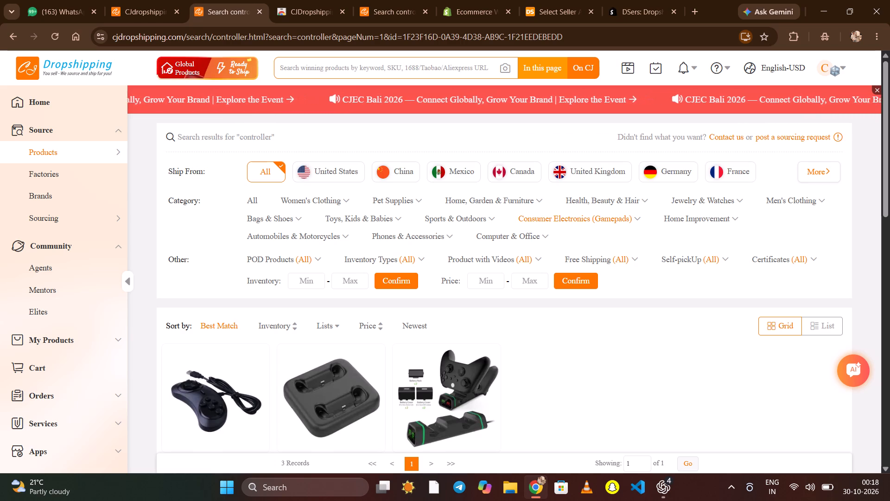
pyautogui.press('Return')
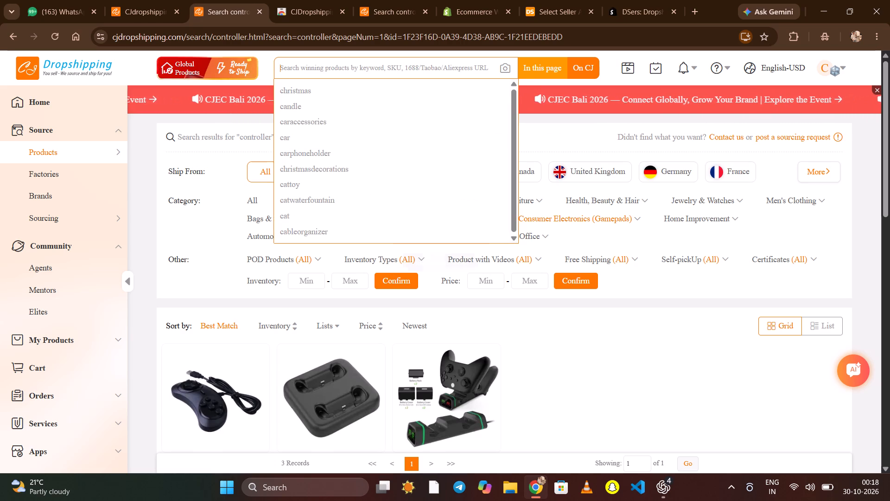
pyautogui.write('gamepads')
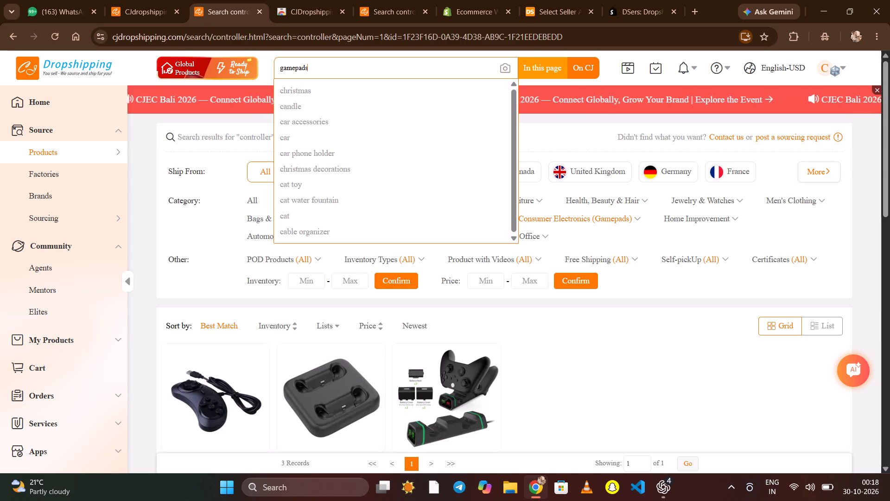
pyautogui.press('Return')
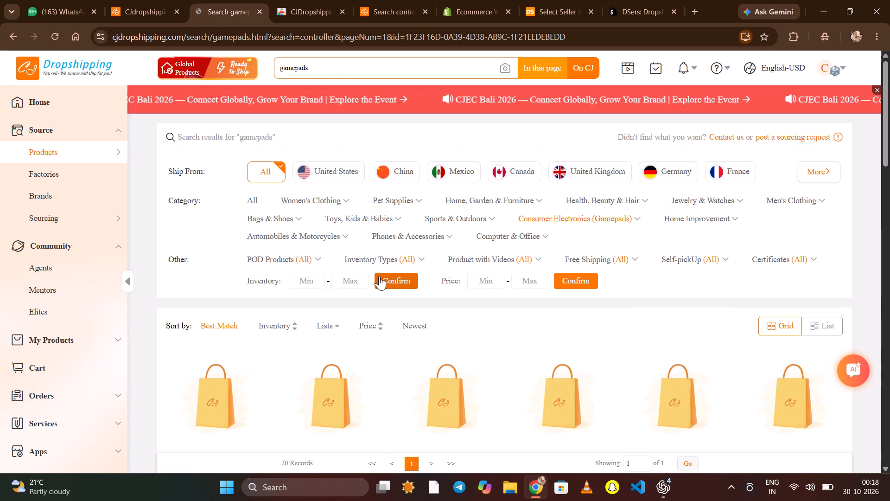
# Browse the "gamepads" results and open the product page of the "Computer game controller".
pyautogui.scroll(-1, 379, 276)
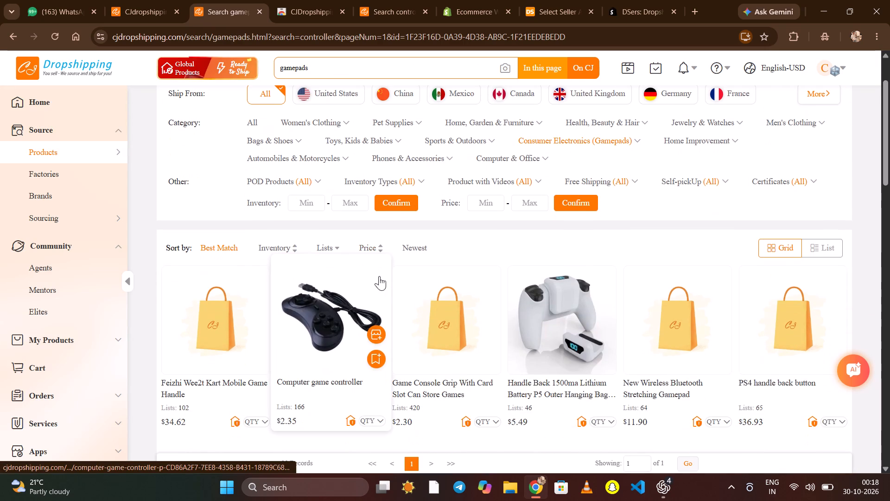
pyautogui.scroll(-1, 379, 276)
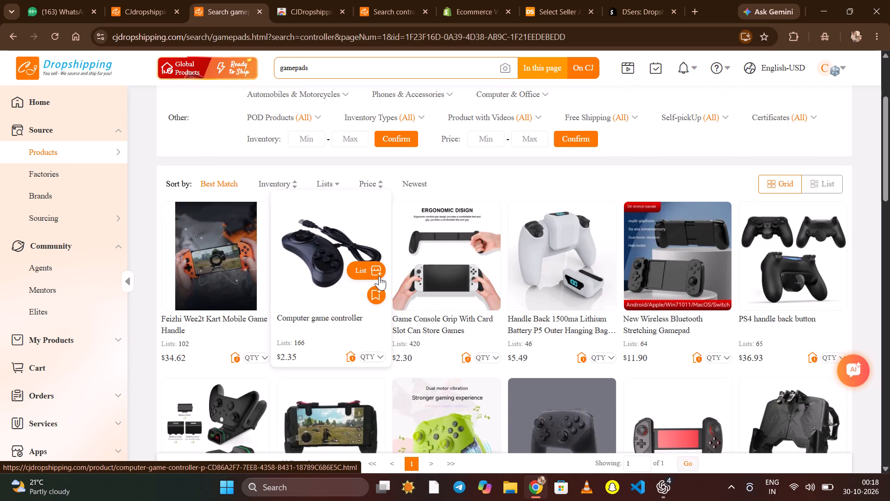
pyautogui.scroll(-3, 379, 276)
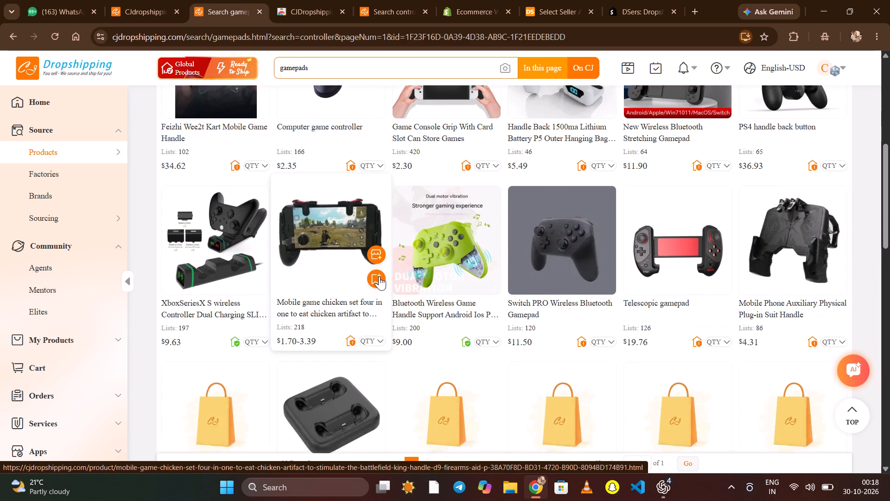
pyautogui.scroll(-1, 379, 276)
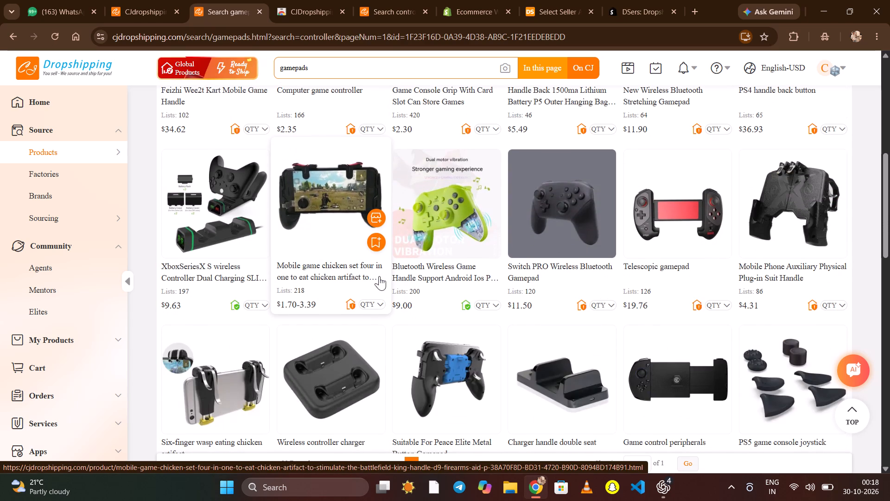
pyautogui.scroll(2, 379, 276)
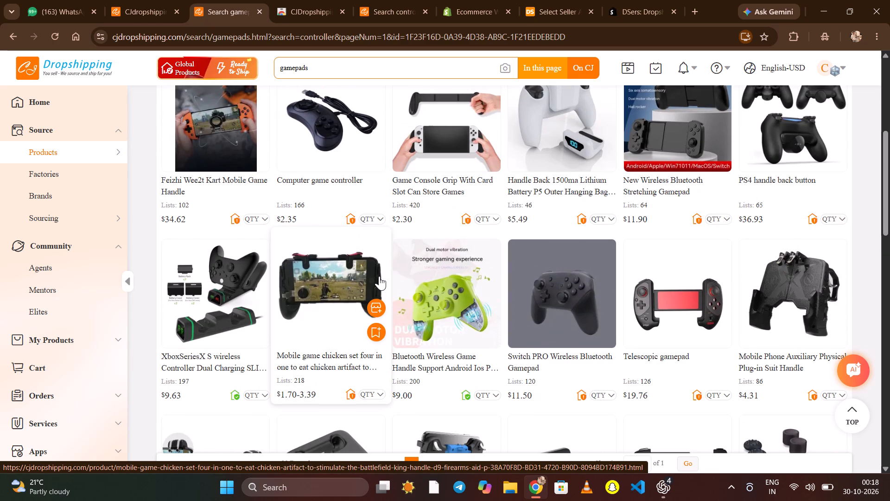
pyautogui.click(375, 217)
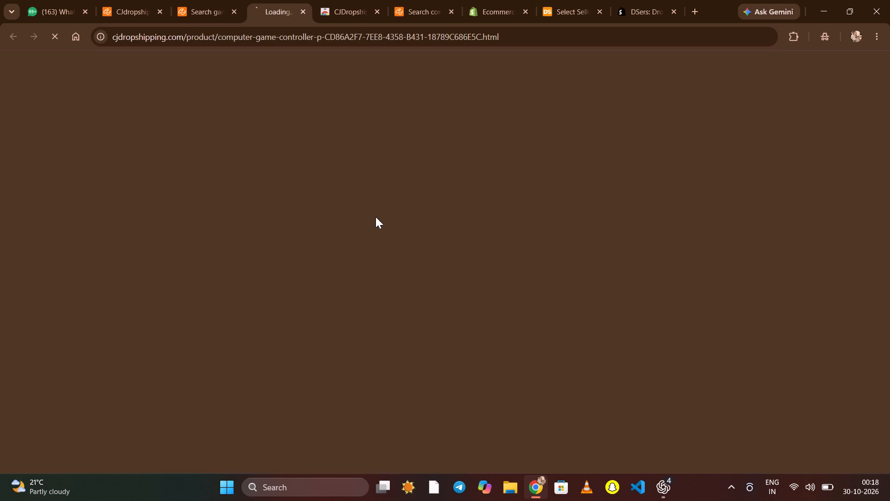
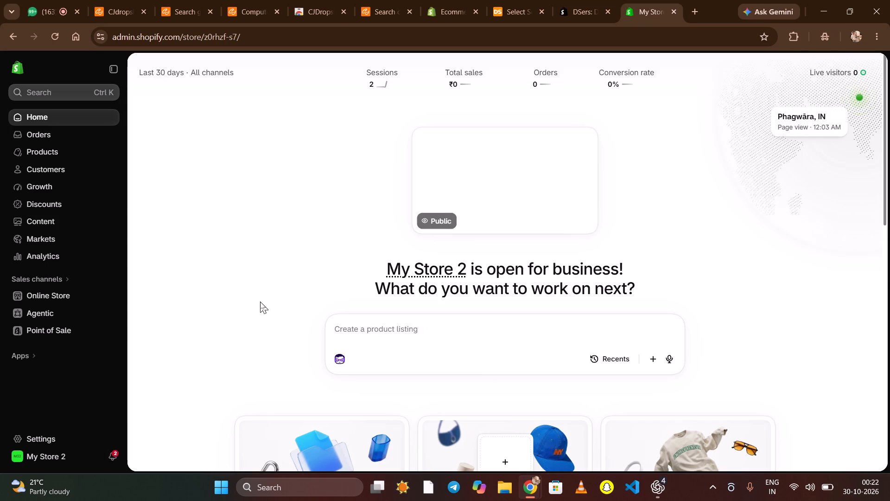
# Open gaming-shopify-theme from the Online Store in the theme editor.
pyautogui.click(69, 291)
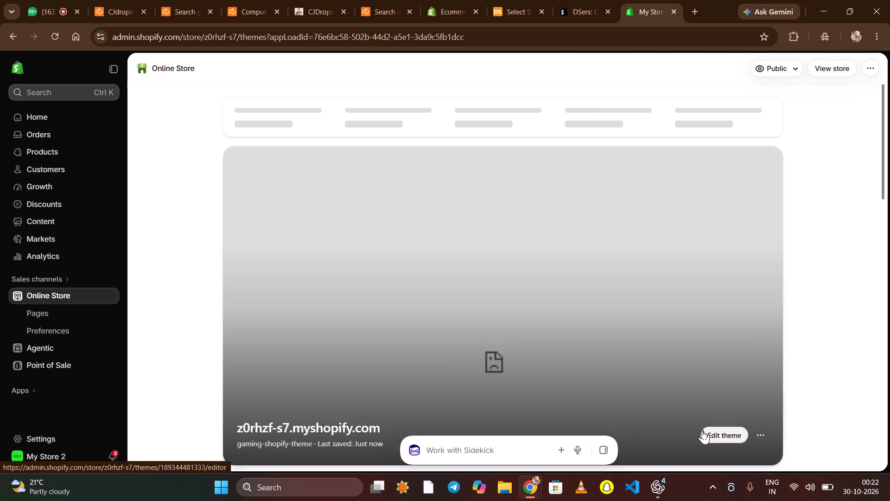
pyautogui.click(719, 430)
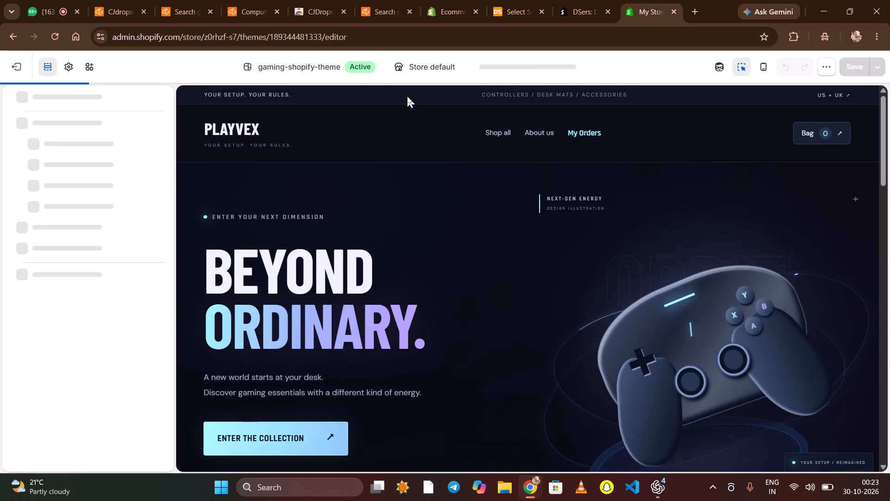
pyautogui.click(318, 64)
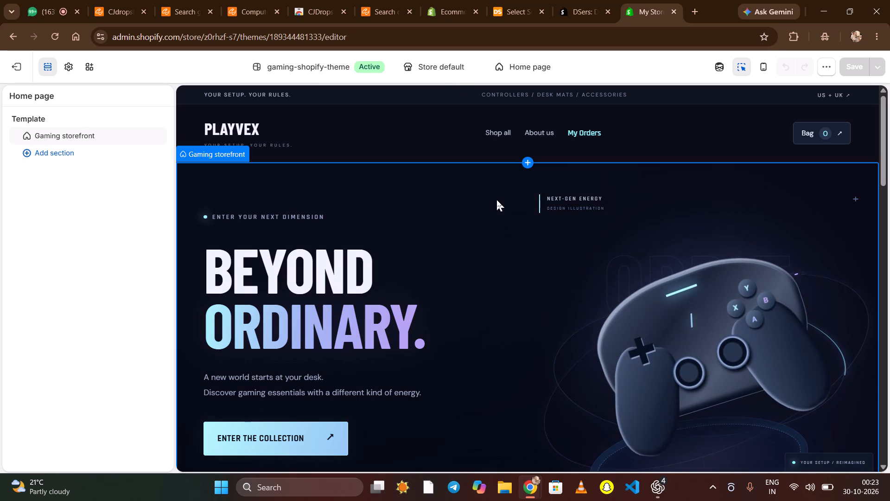
pyautogui.click(120, 298)
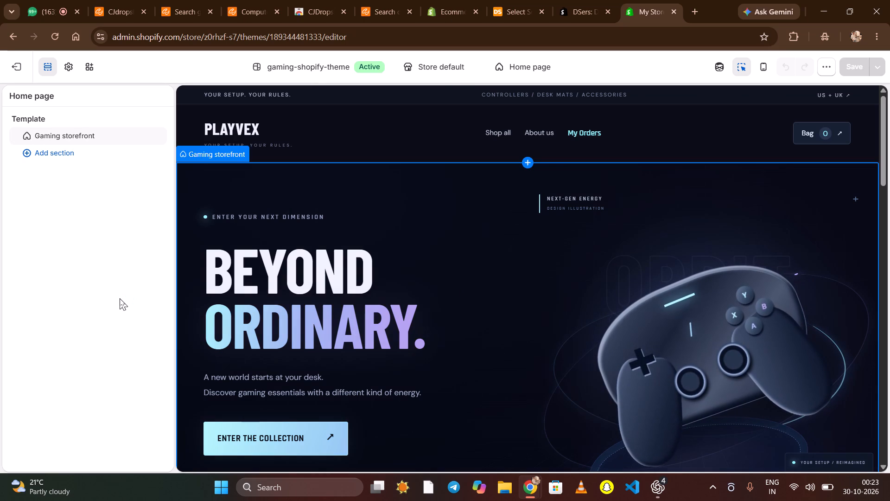
# Examine the theme's home page preview, covering the PLAYVEX header, tagline, hero banner, product collection, about and information sections.
pyautogui.scroll(-1, 420, 201)
pyautogui.scroll(1, 420, 201)
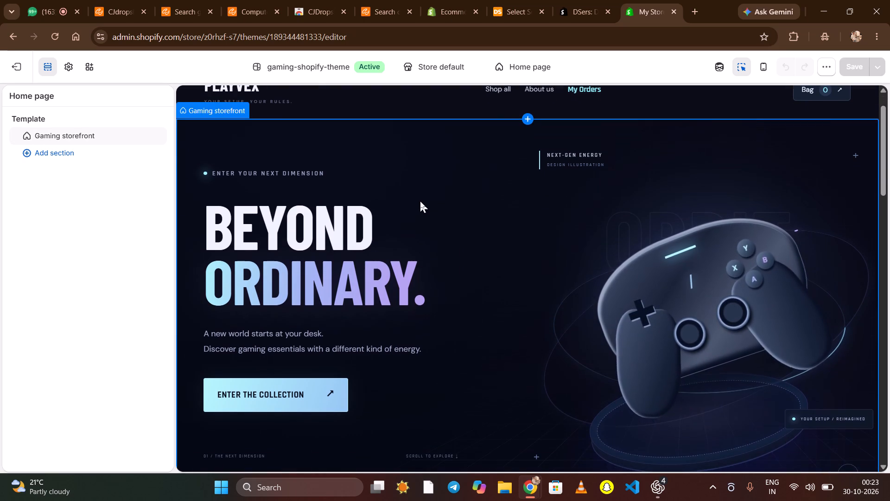
pyautogui.scroll(1, 420, 201)
pyautogui.click(351, 132)
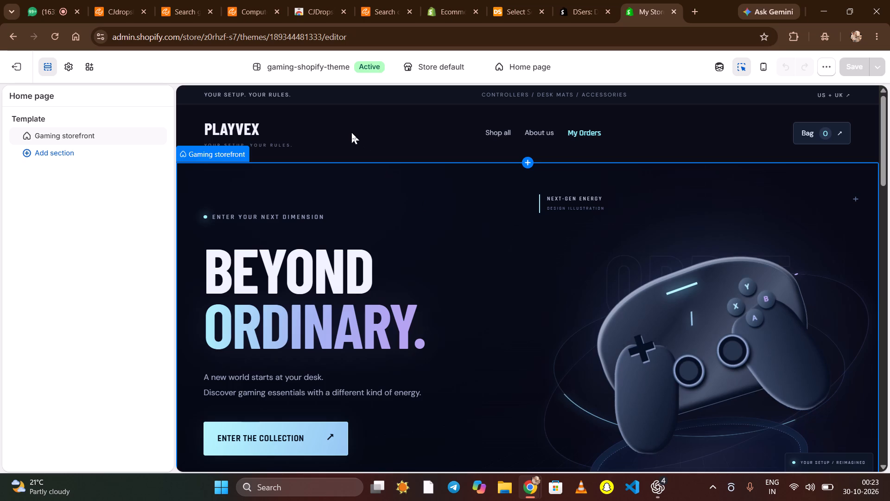
pyautogui.scroll(-4, 438, 245)
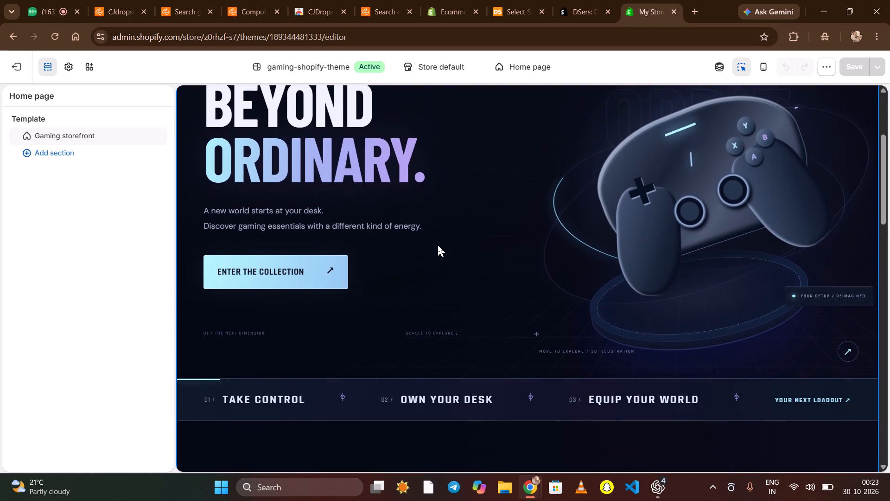
pyautogui.scroll(-3, 438, 245)
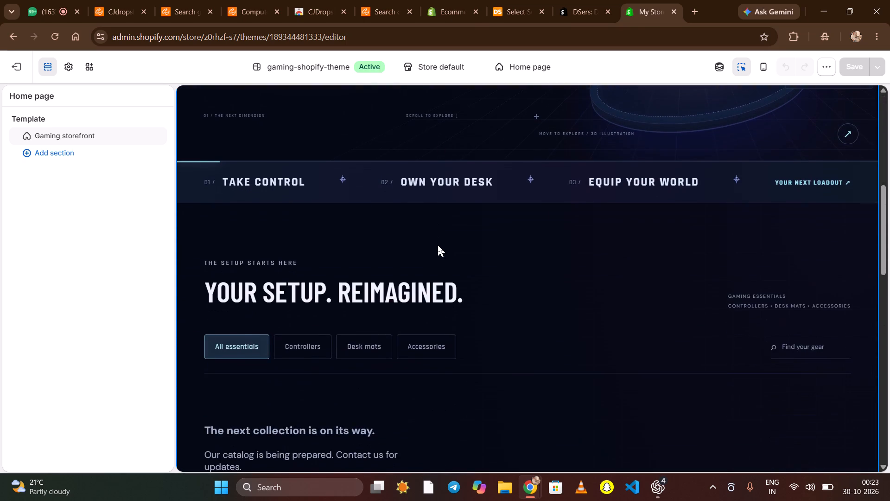
pyautogui.scroll(-4, 438, 245)
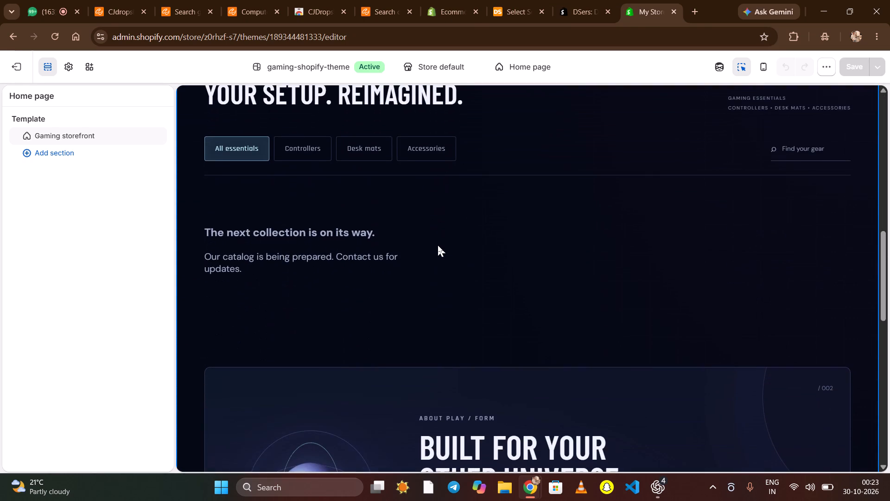
pyautogui.scroll(-6, 438, 245)
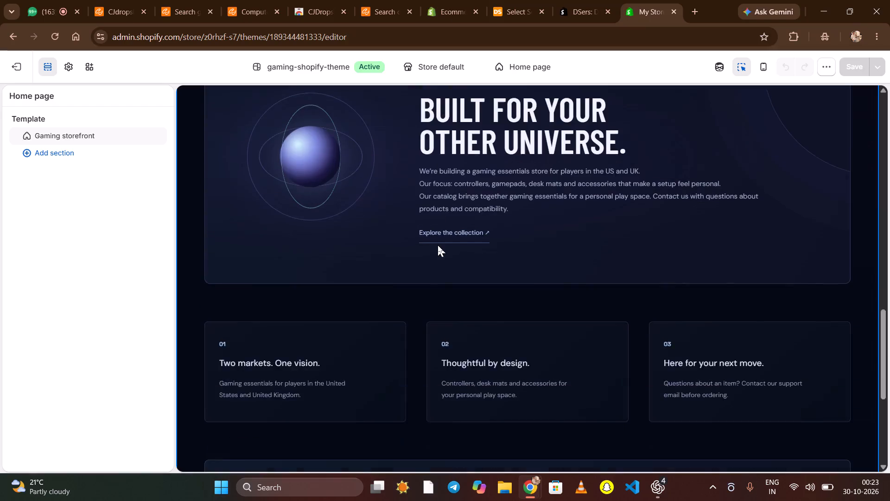
pyautogui.scroll(-5, 438, 245)
pyautogui.scroll(7, 438, 245)
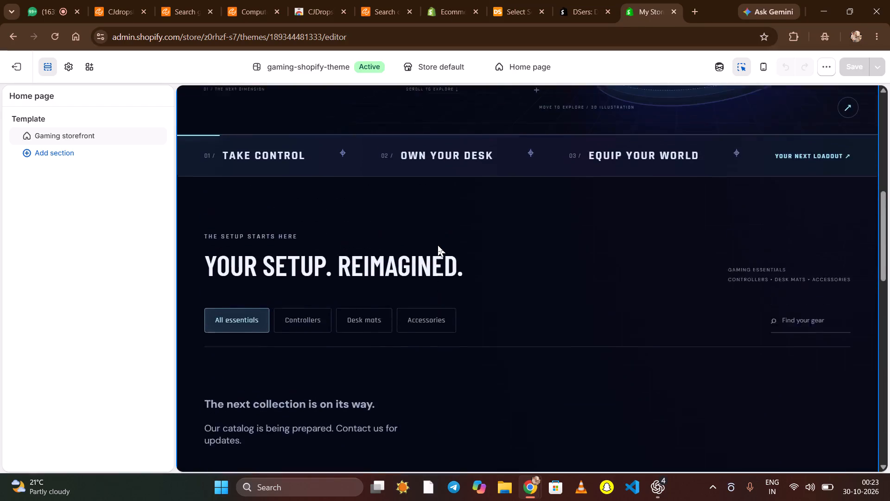
pyautogui.scroll(4, 438, 245)
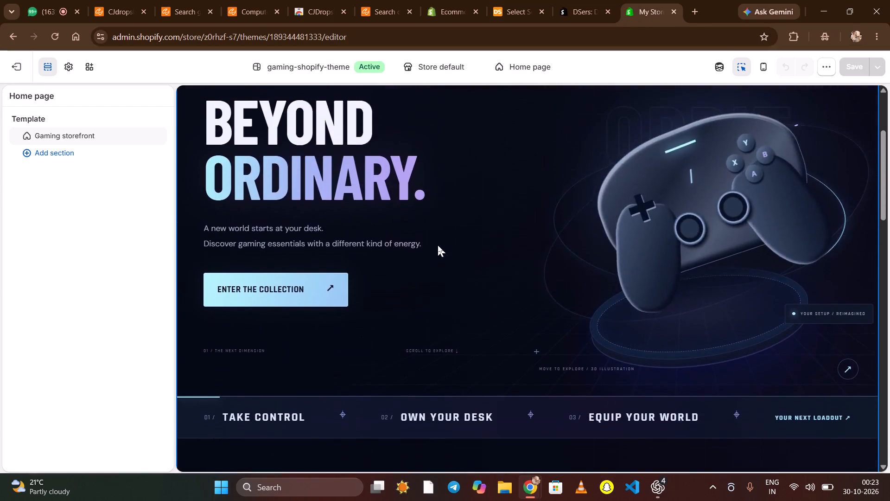
pyautogui.scroll(2, 438, 245)
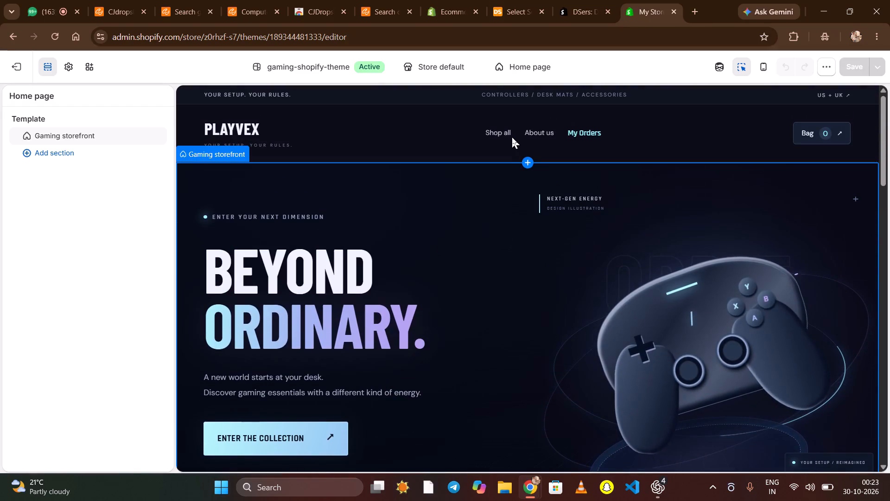
pyautogui.click(116, 254)
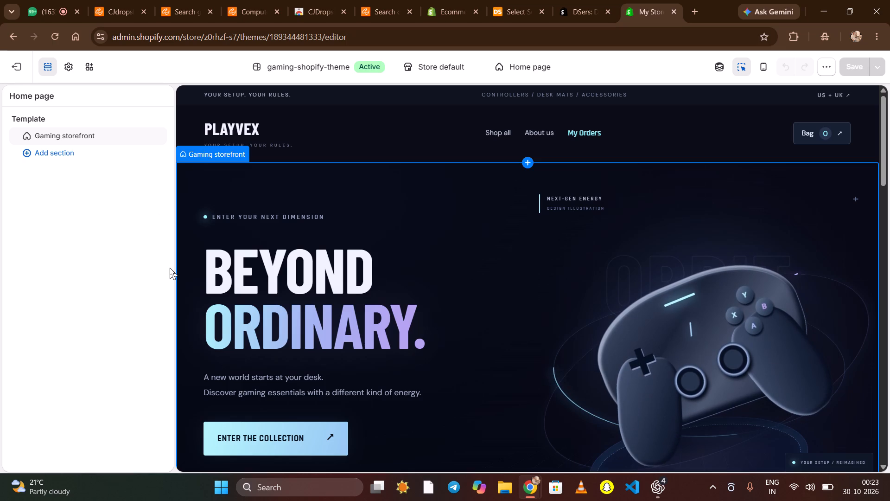
pyautogui.scroll(-1, 517, 418)
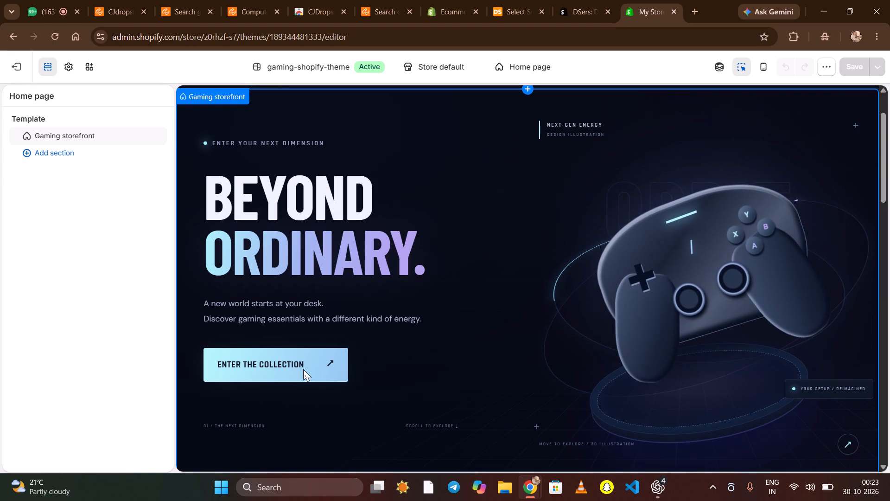
# Open the store listing form for the Bluetooth Wireless Game Handle from the CJdropshipping gamepads search results.
pyautogui.click(150, 0)
pyautogui.click(219, 0)
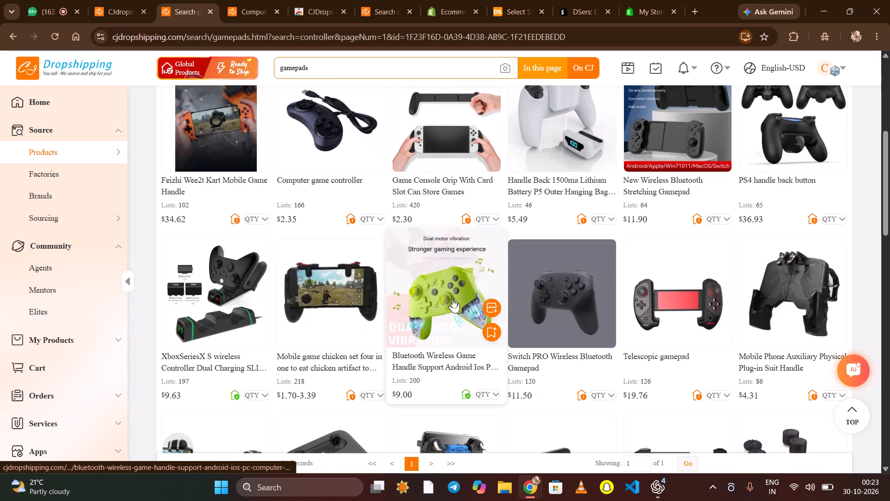
pyautogui.click(497, 306)
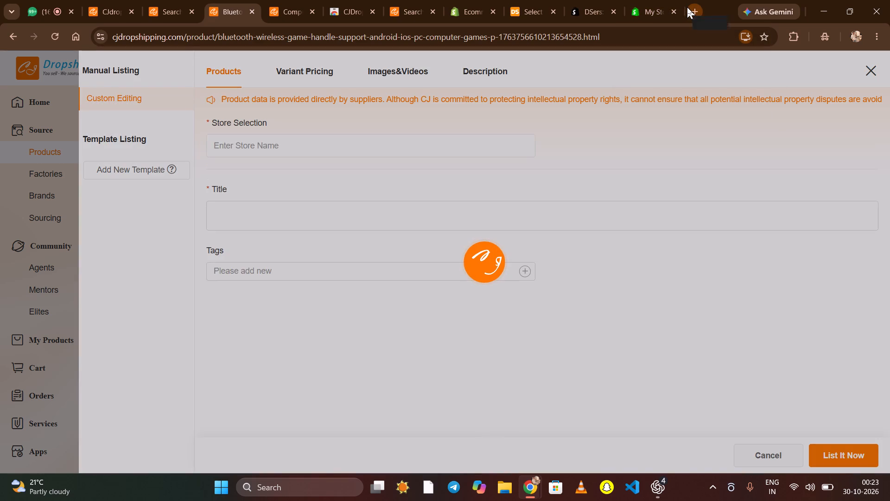
# Search Google in a new tab for "controller prices in us".
pyautogui.click(687, 7)
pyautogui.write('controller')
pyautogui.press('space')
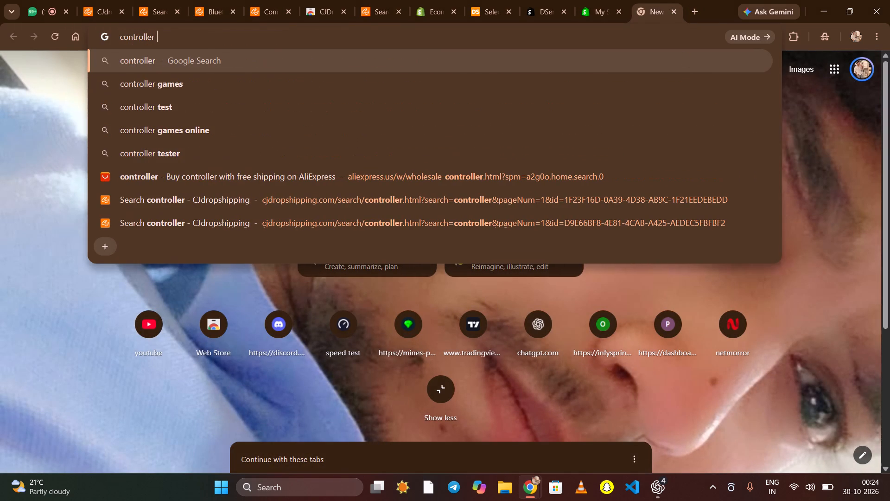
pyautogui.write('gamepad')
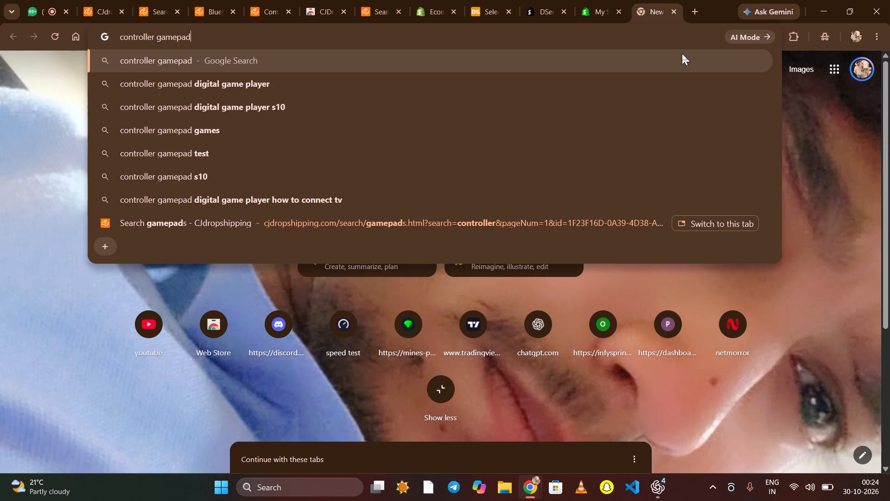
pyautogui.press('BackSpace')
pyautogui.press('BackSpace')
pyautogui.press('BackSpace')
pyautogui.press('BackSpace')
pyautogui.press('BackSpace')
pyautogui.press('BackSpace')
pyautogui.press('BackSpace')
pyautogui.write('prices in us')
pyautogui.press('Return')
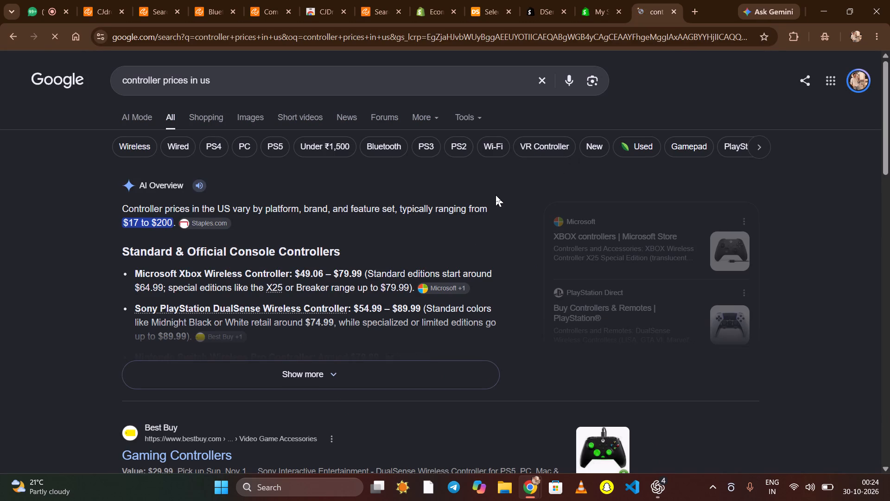
# Expand the AI Overview and read the US price ranges for console, budget and pro controllers.
pyautogui.click(385, 363)
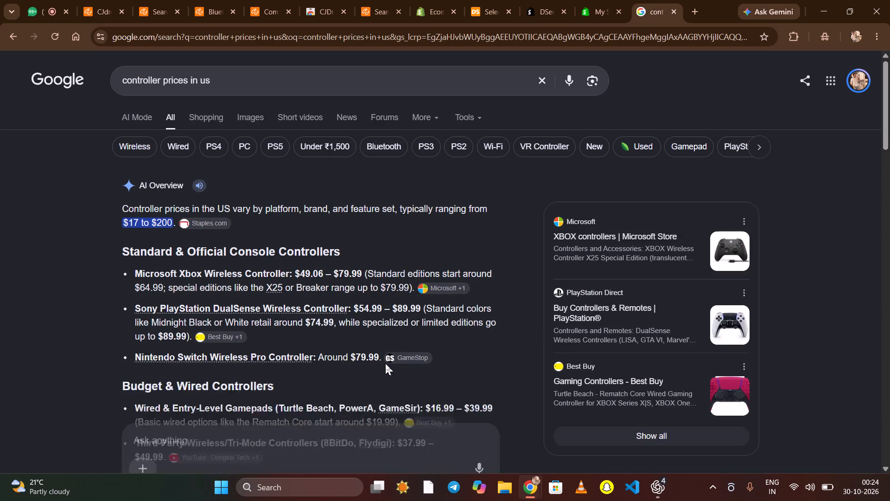
pyautogui.scroll(-2, 385, 363)
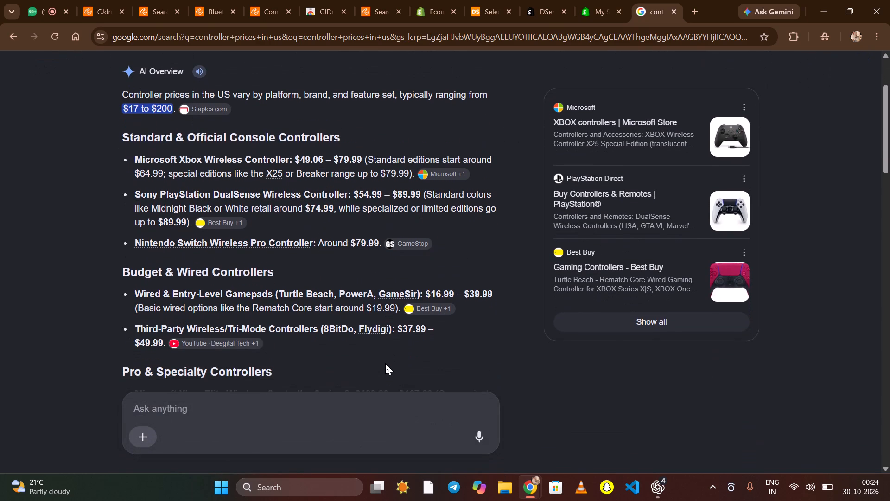
# Switch to Codex to check its progress on the PLAYVEX branding update, and return to Chrome.
pyautogui.hotkey('alt', 'Tab')
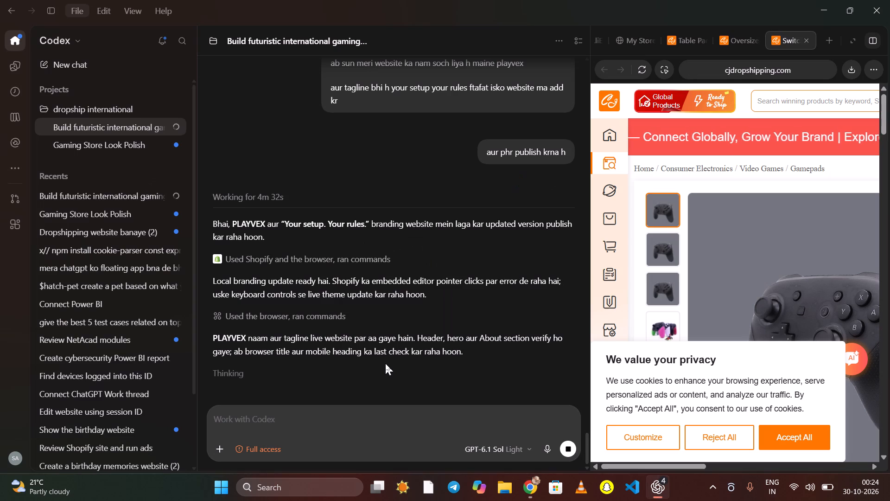
pyautogui.hotkey('alt', 'Tab')
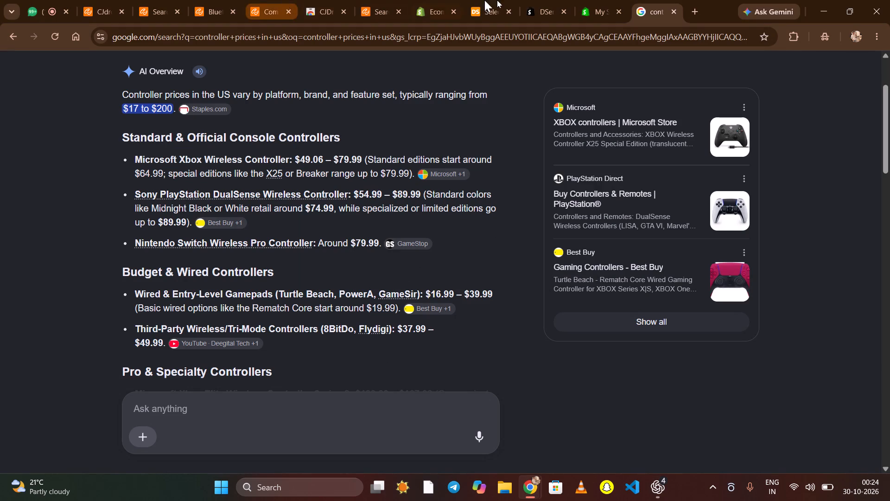
# Return to the CJdropshipping listing form for the Bluetooth Wireless Game Handle and check which stores Store Selection offers.
pyautogui.click(590, 0)
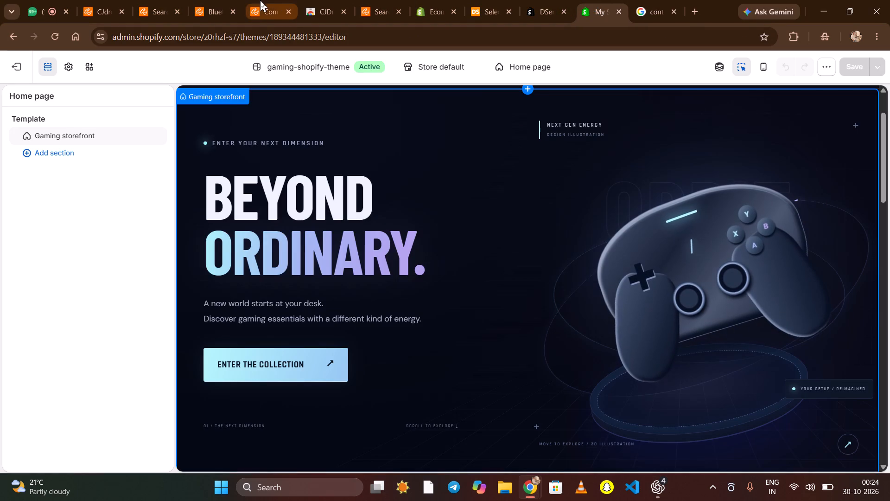
pyautogui.click(100, 0)
pyautogui.click(148, 1)
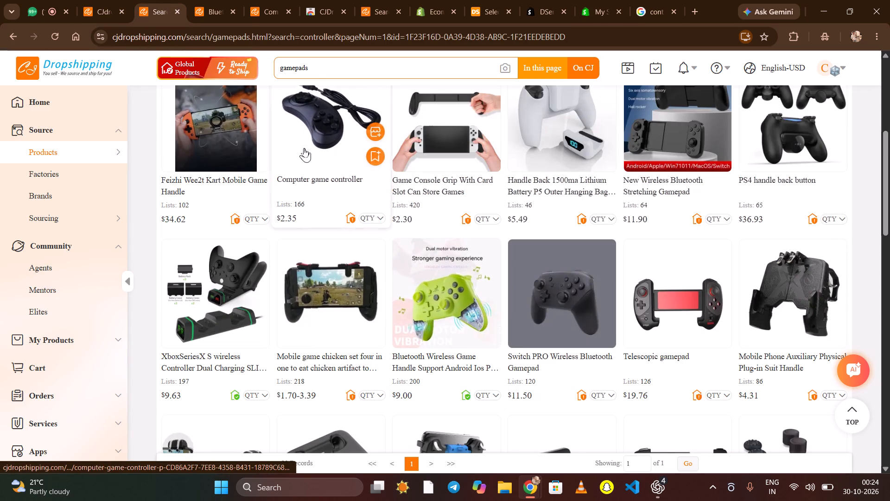
pyautogui.click(210, 0)
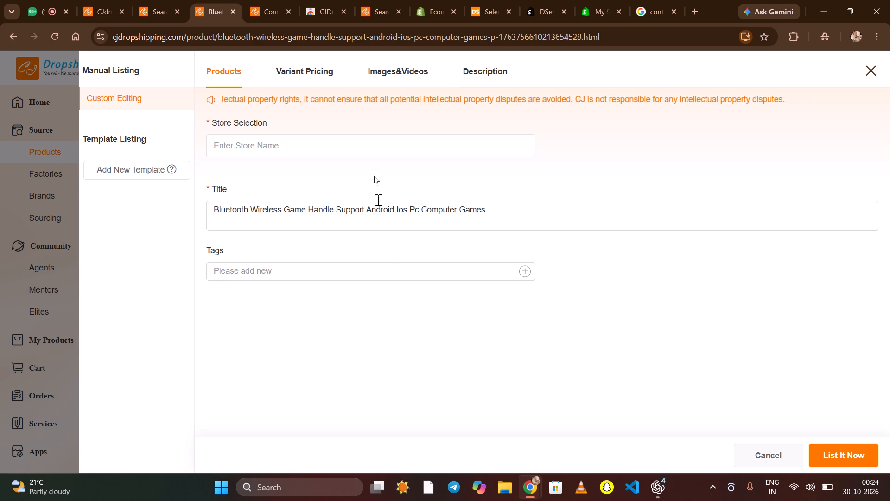
pyautogui.click(360, 154)
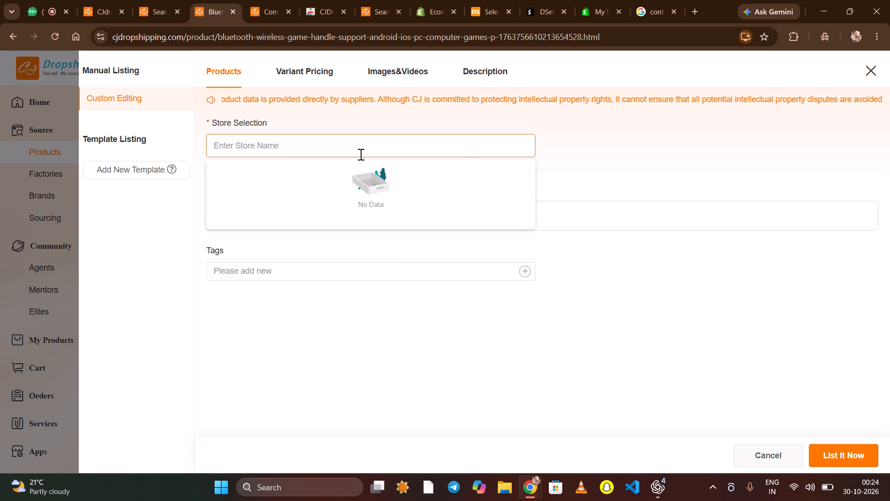
pyautogui.click(380, 328)
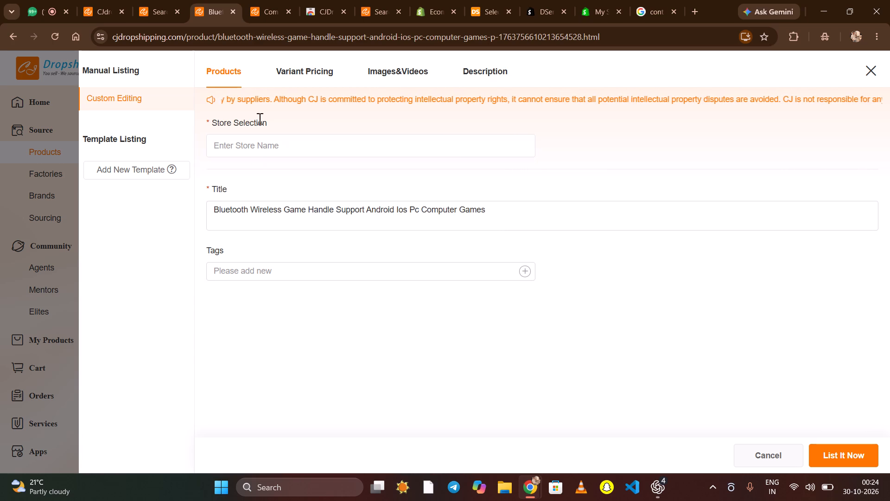
pyautogui.click(261, 151)
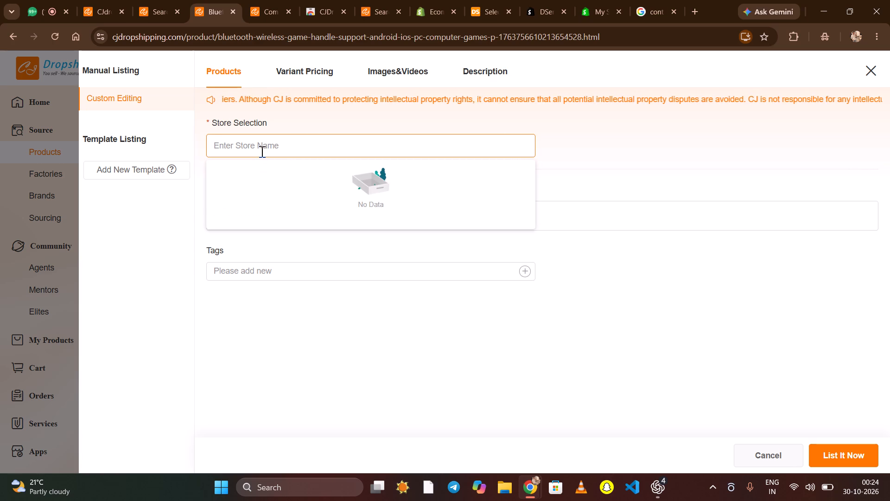
pyautogui.write('my store 2')
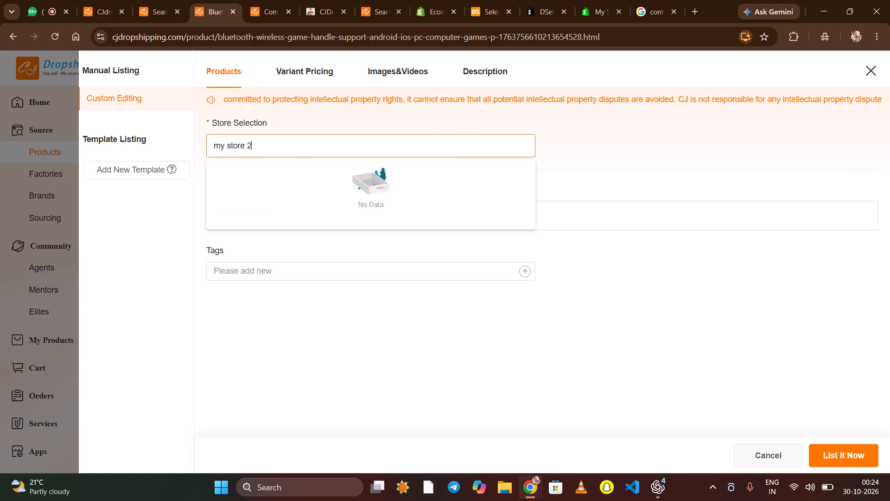
pyautogui.press('s')
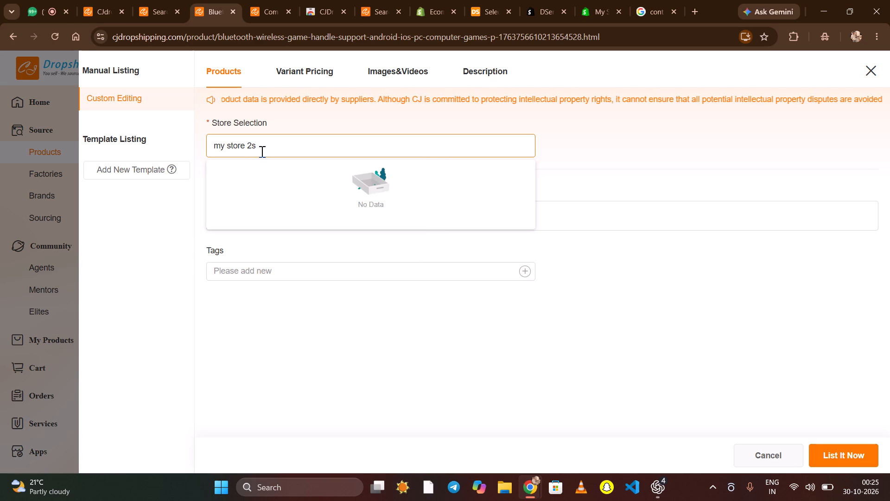
pyautogui.press('c')
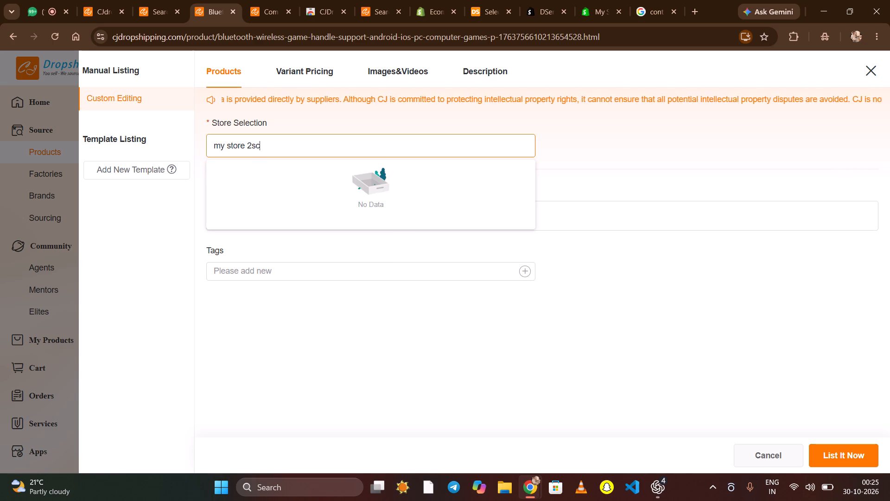
pyautogui.press('BackSpace')
pyautogui.press('BackSpace')
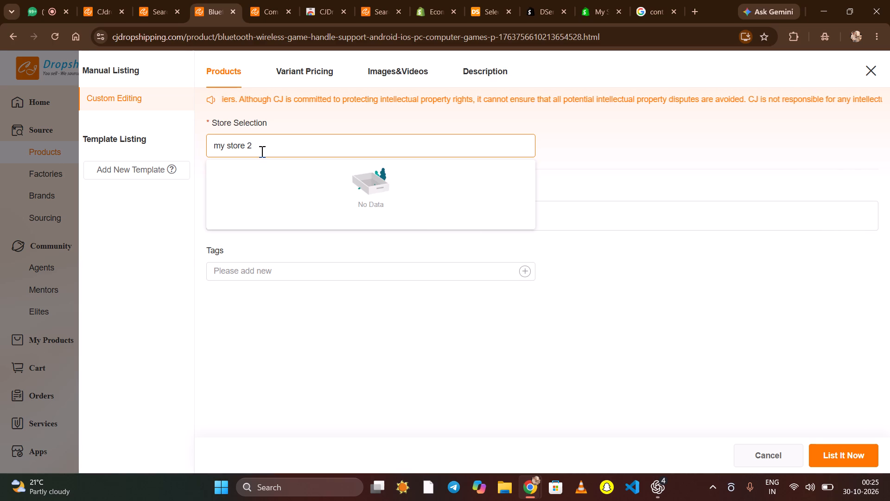
pyautogui.press('d')
pyautogui.press('d')
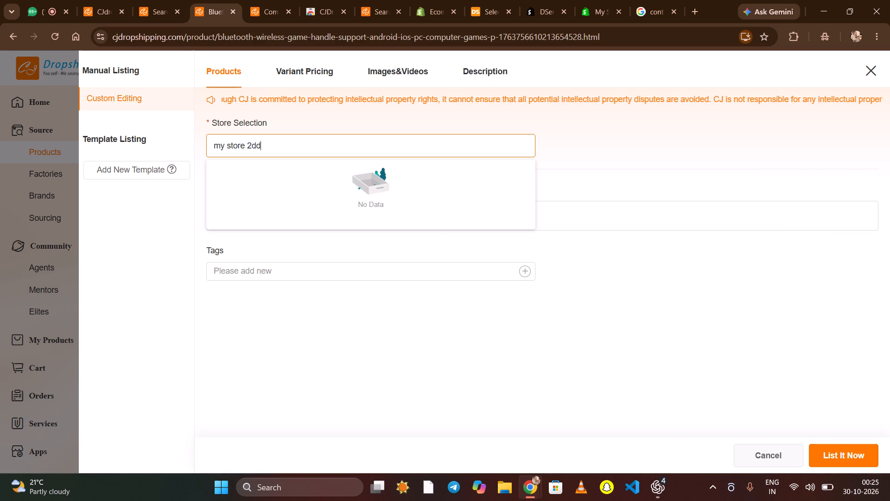
pyautogui.write('dd')
pyautogui.press('BackSpace')
pyautogui.press('BackSpace')
pyautogui.press('BackSpace')
pyautogui.press('BackSpace')
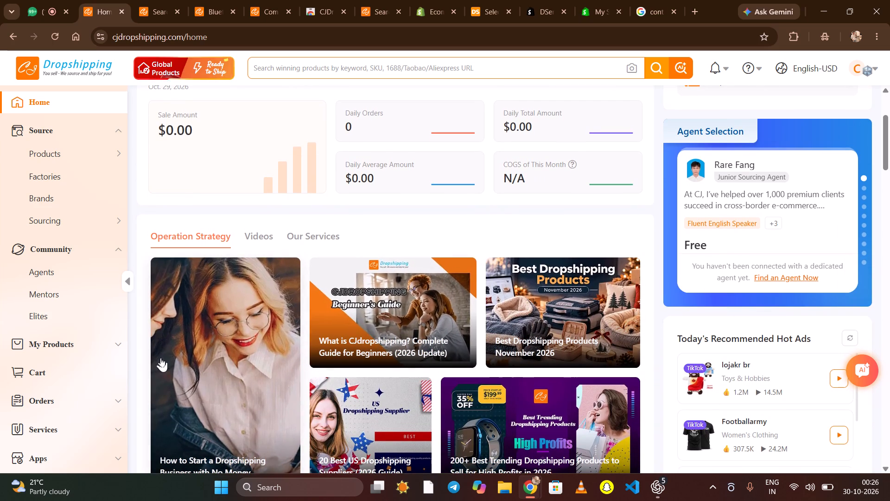
pyautogui.scroll(-1, 65, 362)
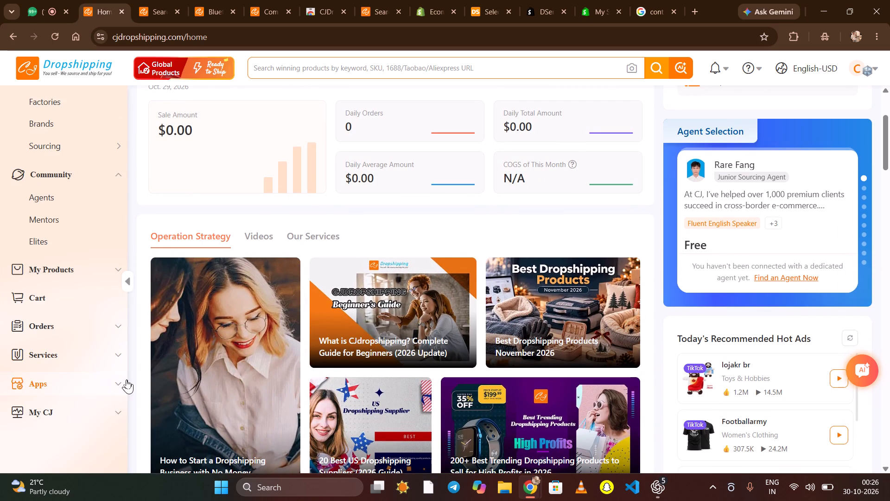
pyautogui.click(127, 379)
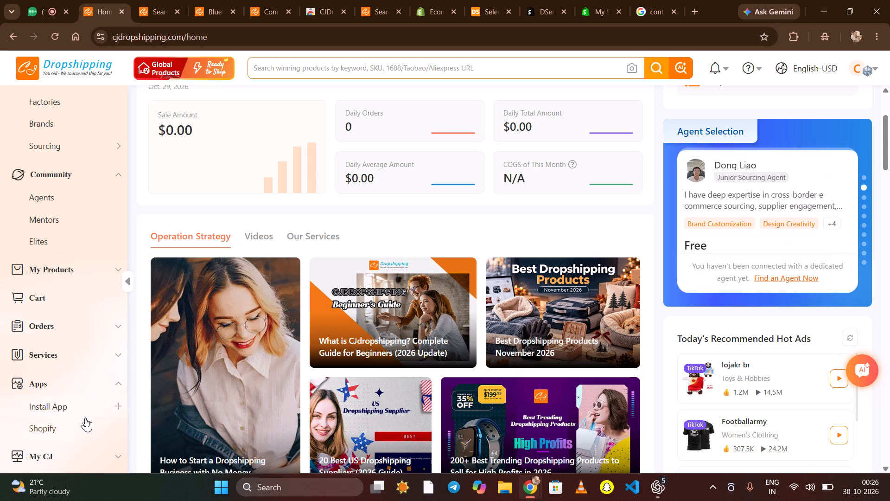
pyautogui.click(83, 422)
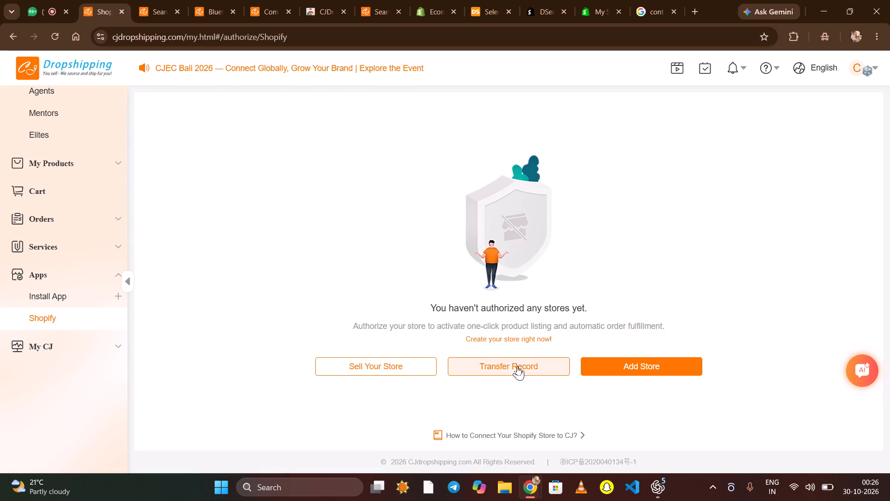
pyautogui.click(620, 366)
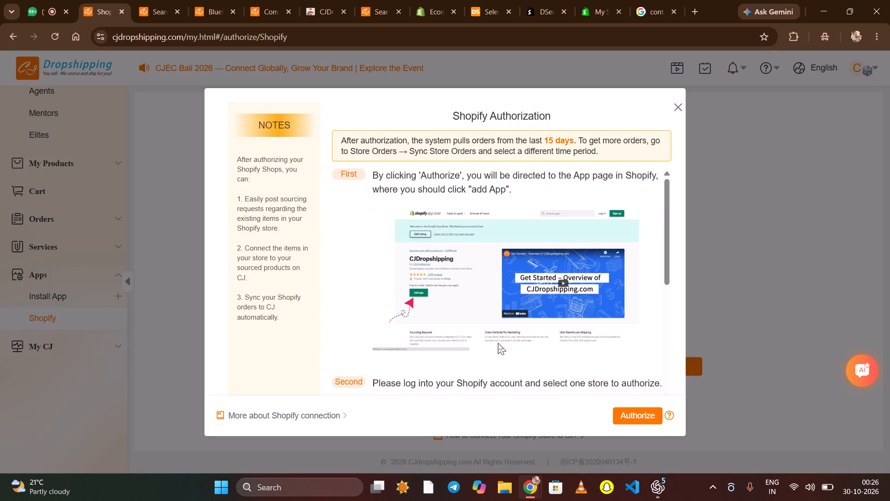
pyautogui.click(629, 409)
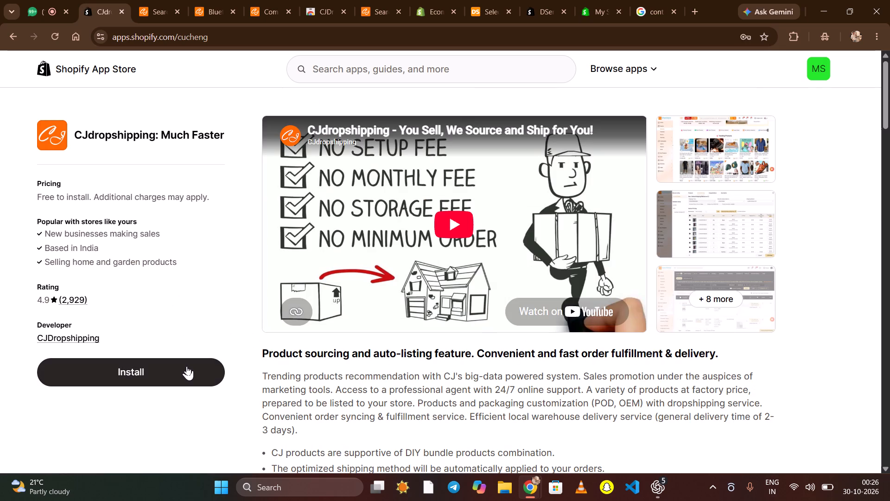
# Start installing CJdropshipping: Much Faster, and switch the Shopify admin to My Store 2 instead of granting access.
pyautogui.click(186, 366)
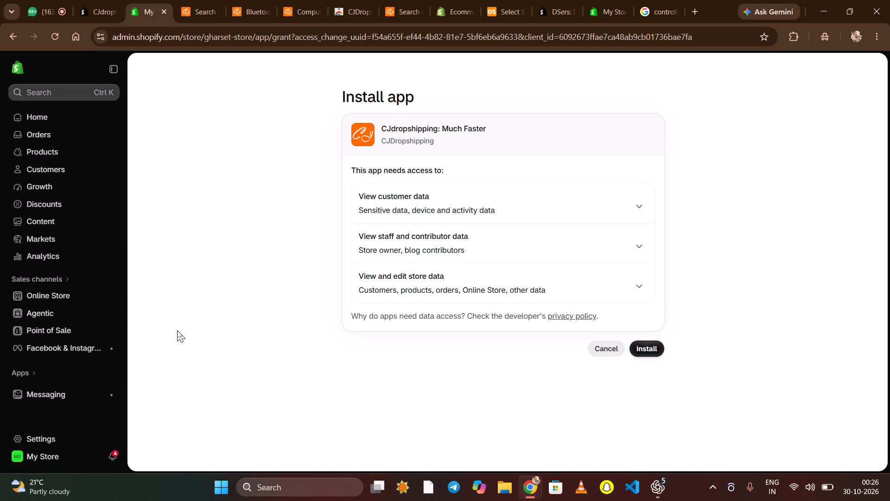
pyautogui.click(38, 462)
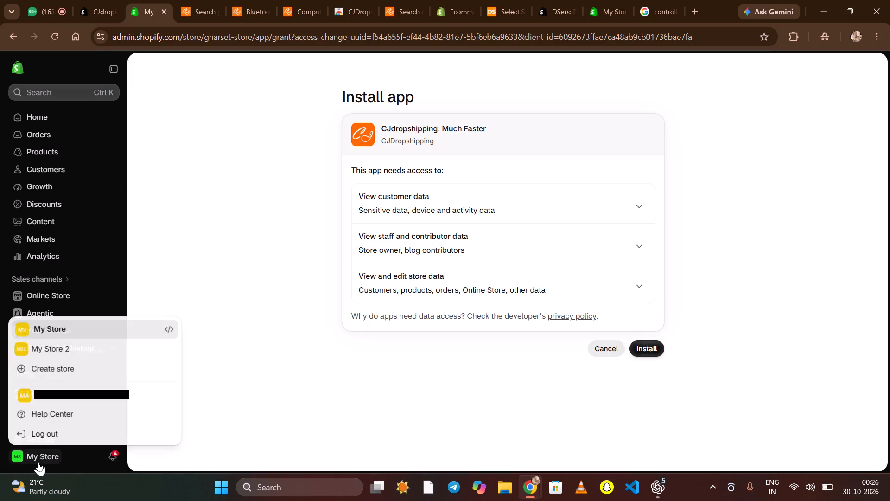
pyautogui.click(107, 352)
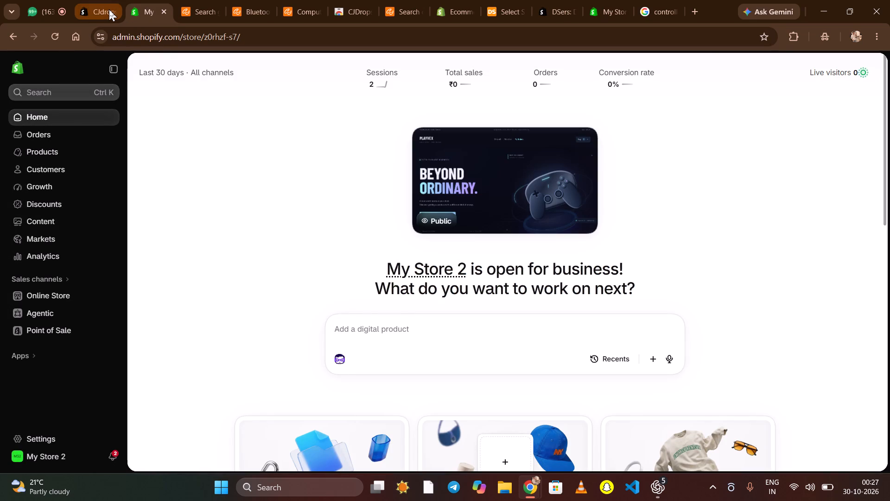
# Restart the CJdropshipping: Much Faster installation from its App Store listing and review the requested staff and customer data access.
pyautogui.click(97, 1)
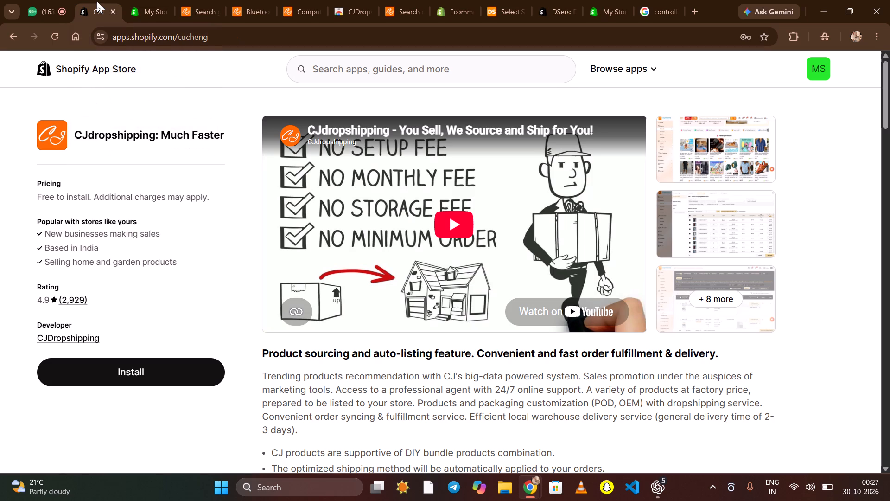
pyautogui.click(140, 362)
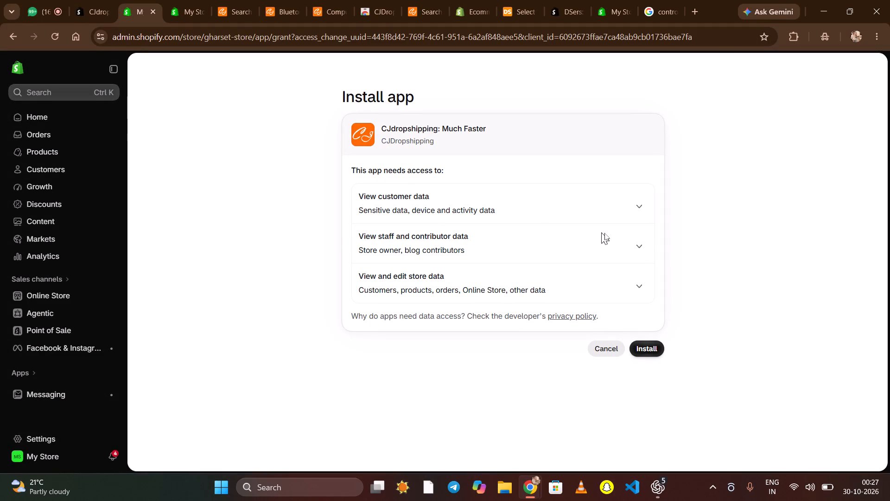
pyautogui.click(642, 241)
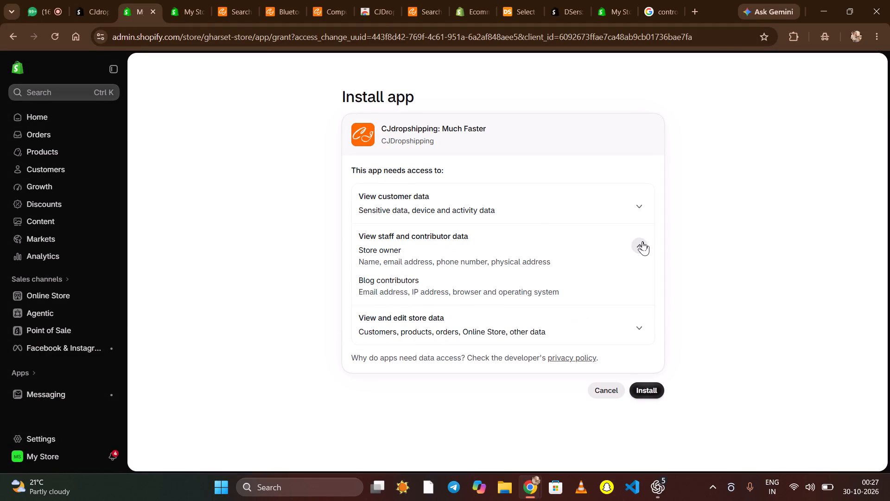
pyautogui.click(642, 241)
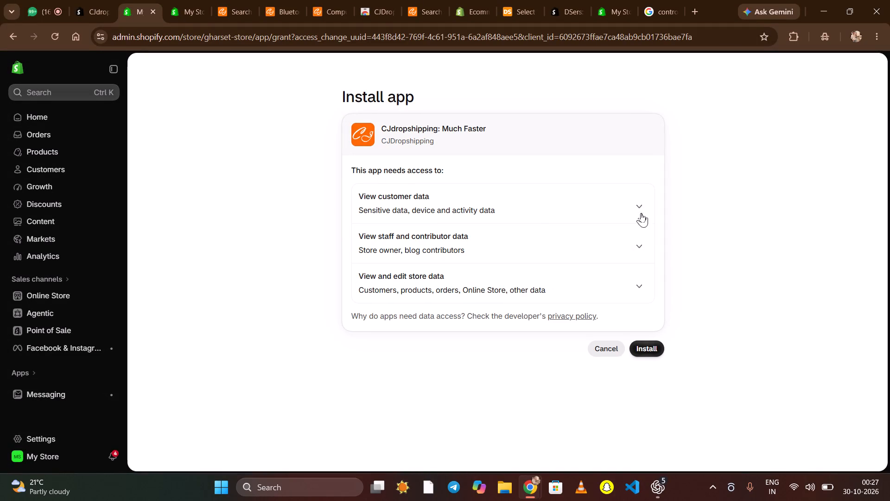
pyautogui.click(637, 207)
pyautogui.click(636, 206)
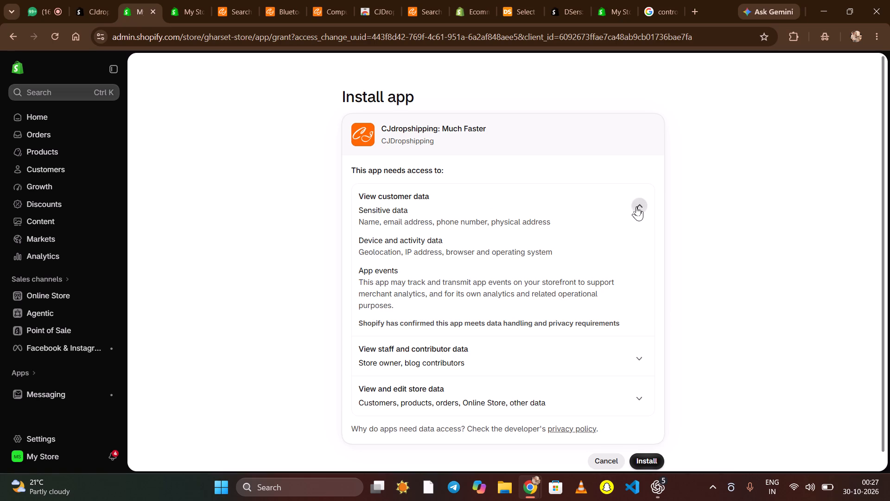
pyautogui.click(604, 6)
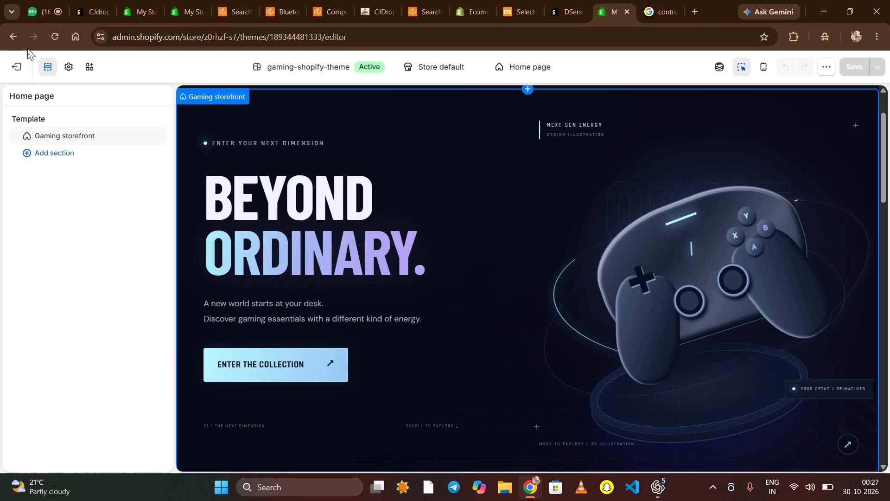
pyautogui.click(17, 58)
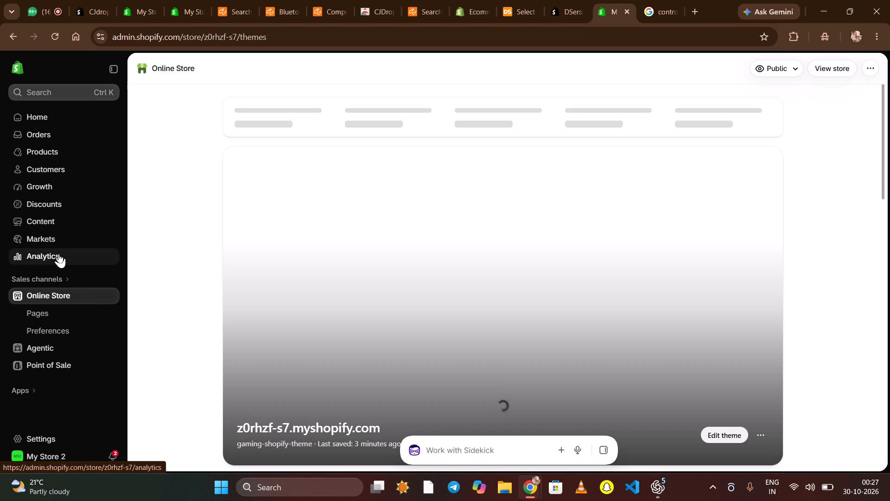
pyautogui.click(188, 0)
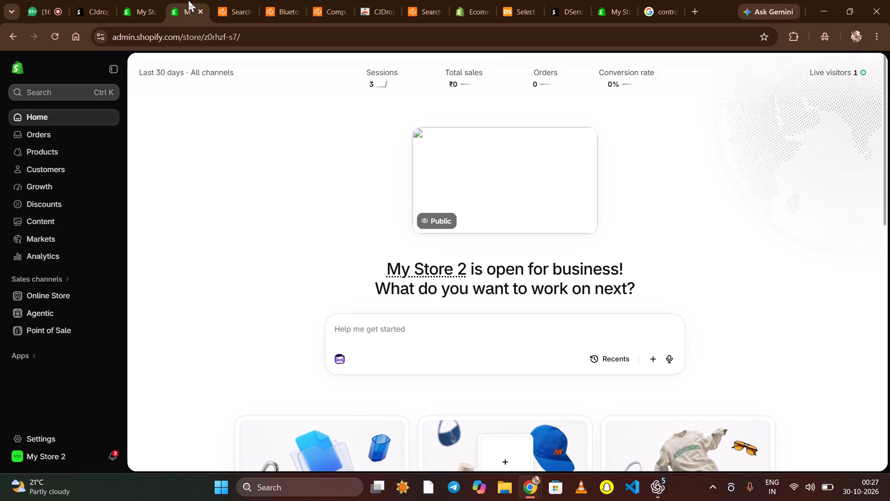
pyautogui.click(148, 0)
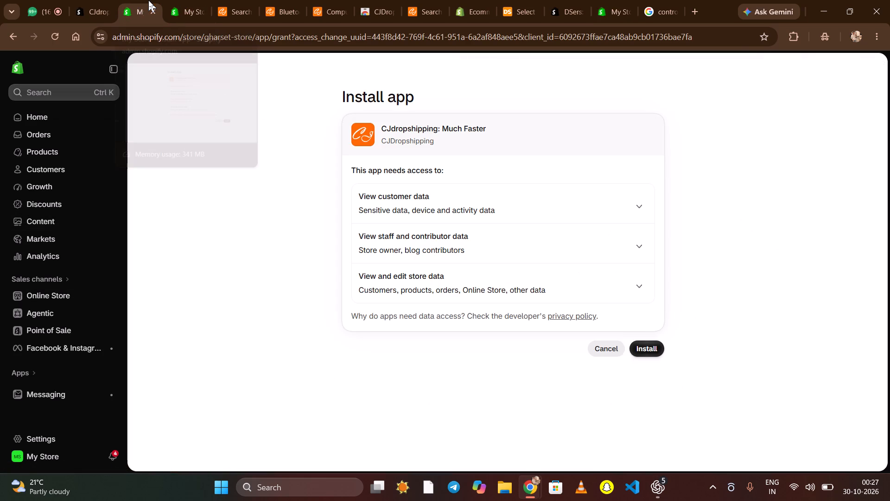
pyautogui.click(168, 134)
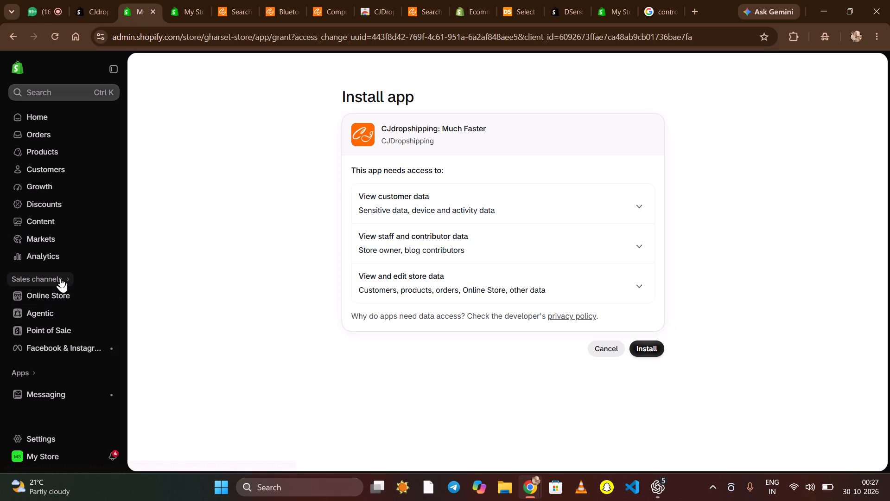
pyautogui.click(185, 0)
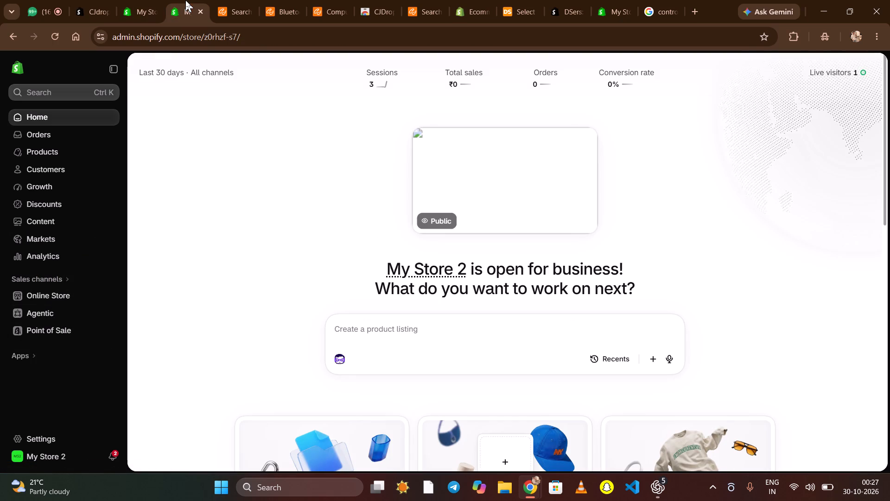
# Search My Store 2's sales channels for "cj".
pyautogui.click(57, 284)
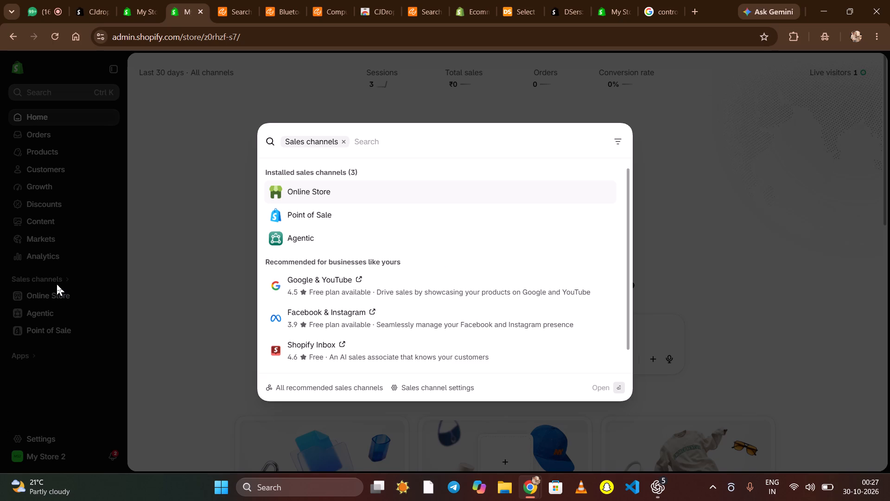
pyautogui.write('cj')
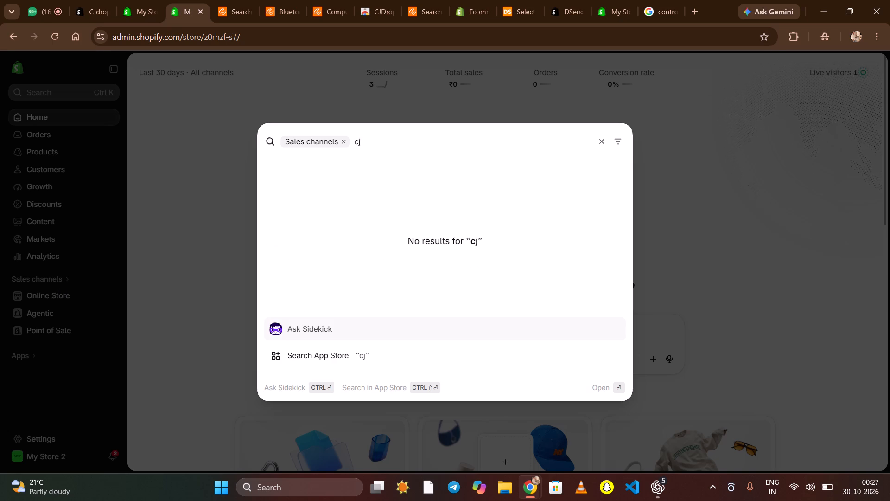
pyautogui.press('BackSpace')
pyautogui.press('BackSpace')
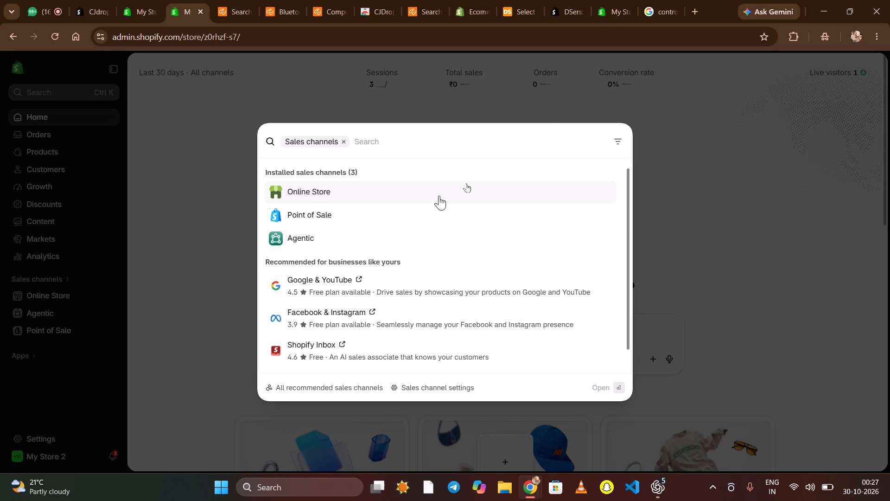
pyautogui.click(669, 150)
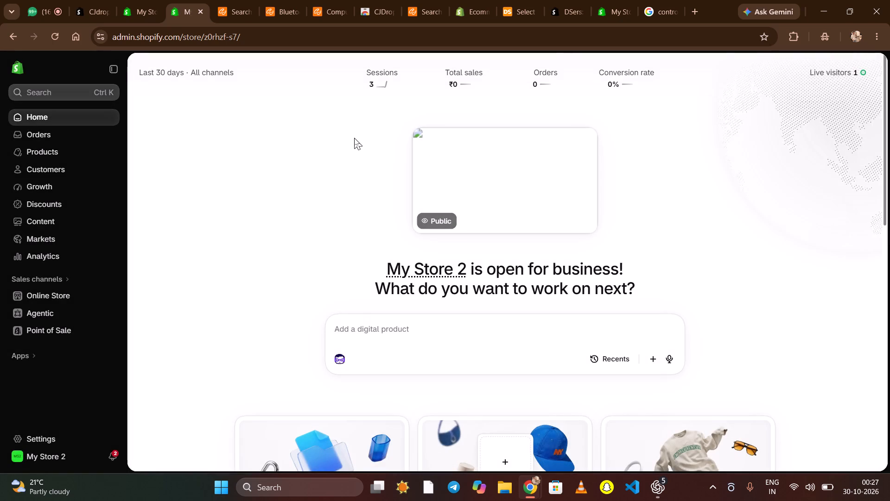
# Find CJdropshipping: Much Faster by searching My Store 2's apps for "cj", and install it with the requested data access.
pyautogui.click(56, 142)
pyautogui.click(51, 190)
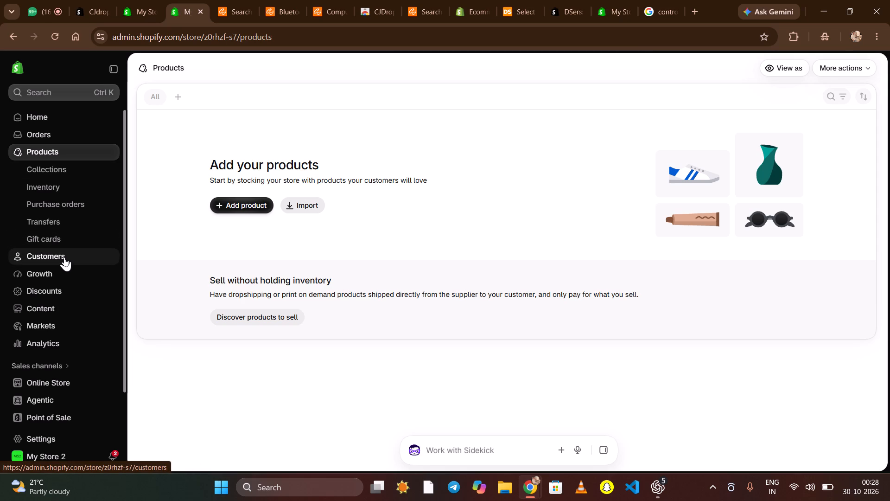
pyautogui.scroll(-1, 54, 327)
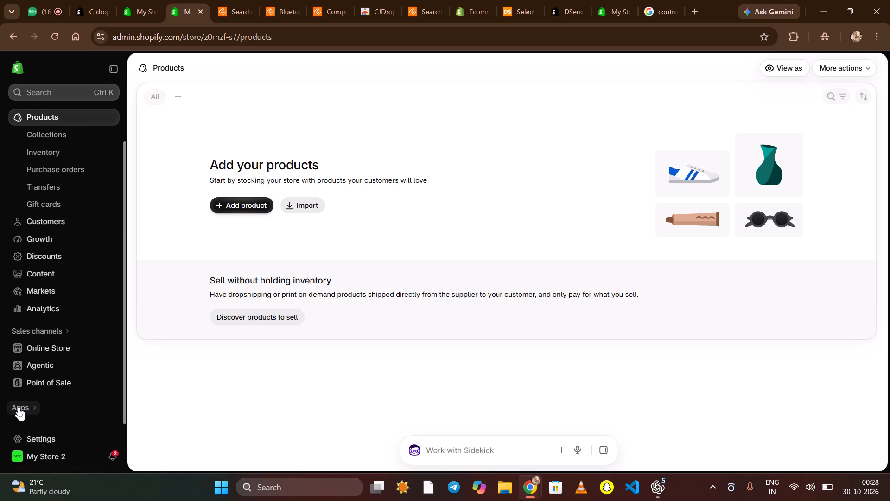
pyautogui.click(19, 407)
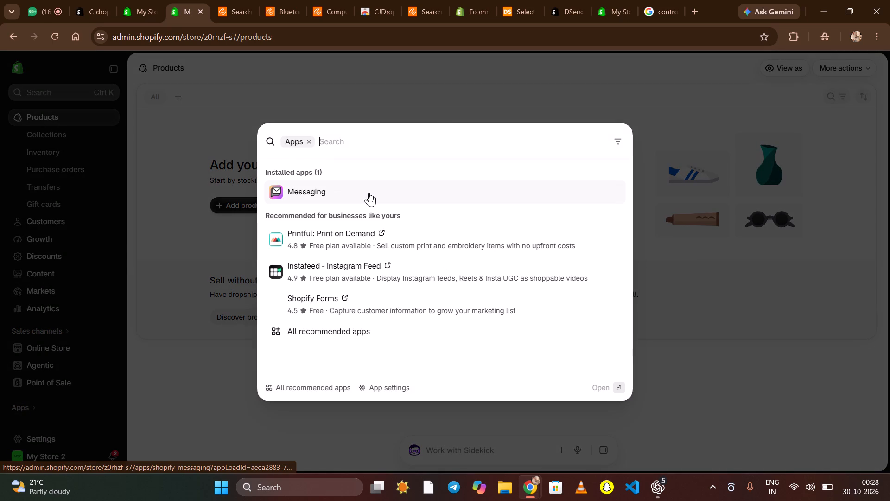
pyautogui.write('cj')
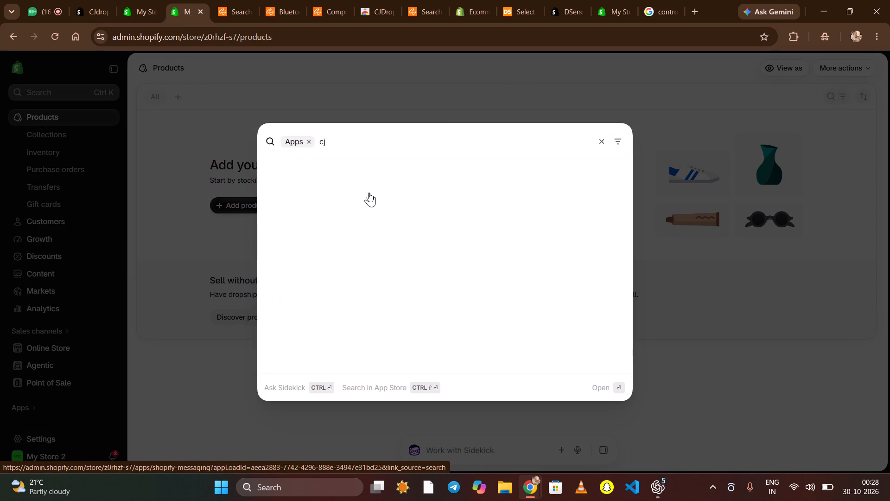
pyautogui.click(379, 176)
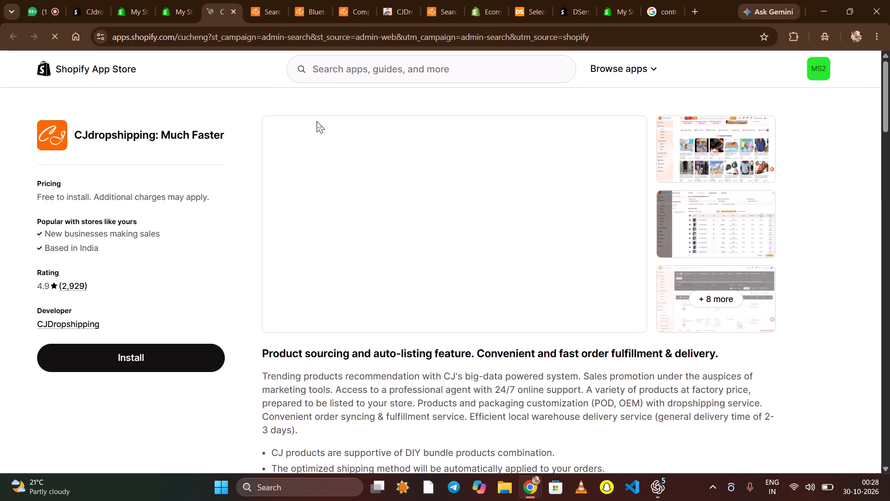
pyautogui.click(140, 354)
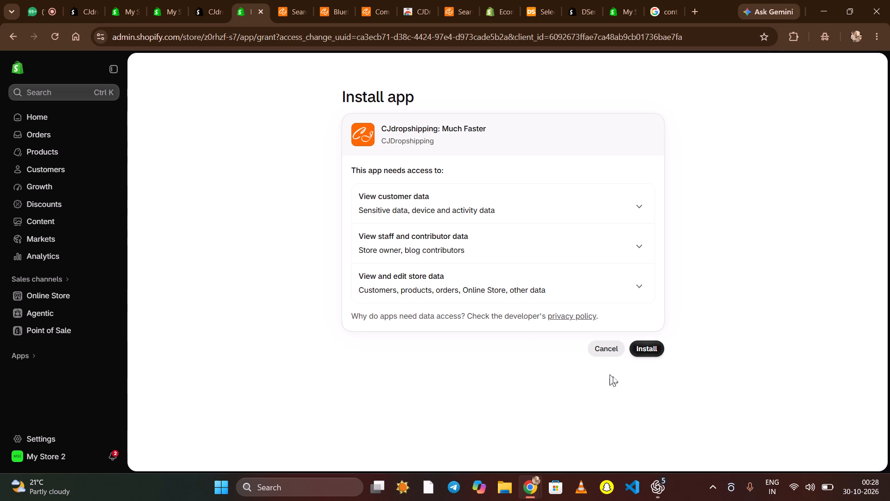
pyautogui.click(651, 347)
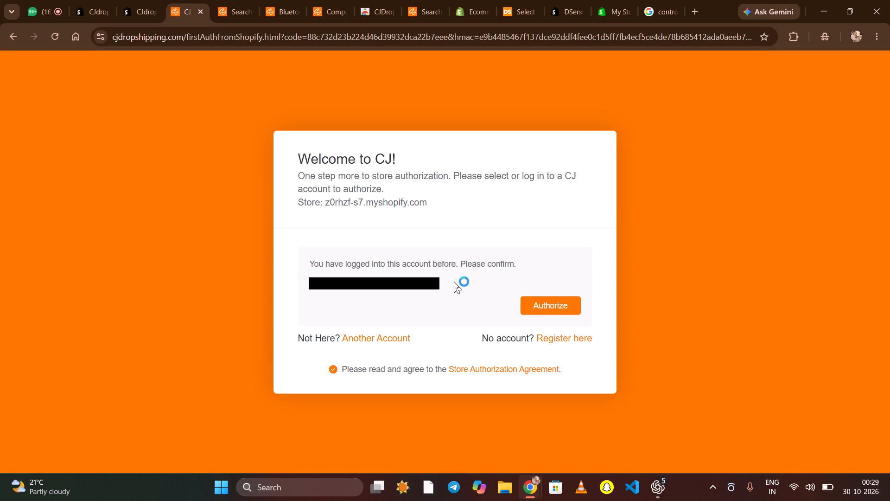
pyautogui.click(529, 311)
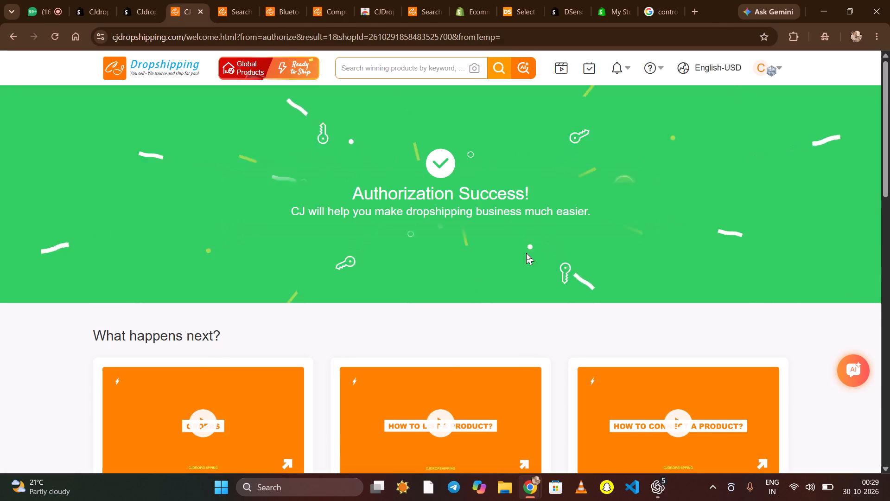
# Search the CJdropshipping product catalogue for "gamepads".
pyautogui.click(102, 0)
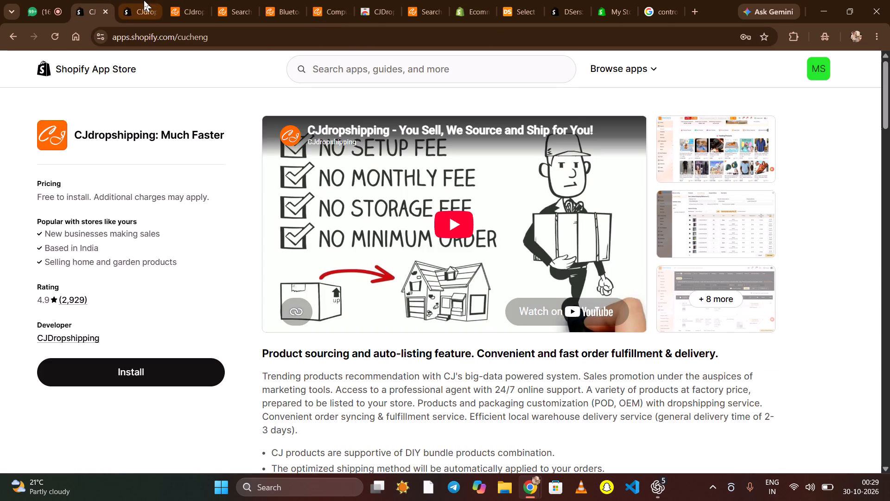
pyautogui.click(166, 0)
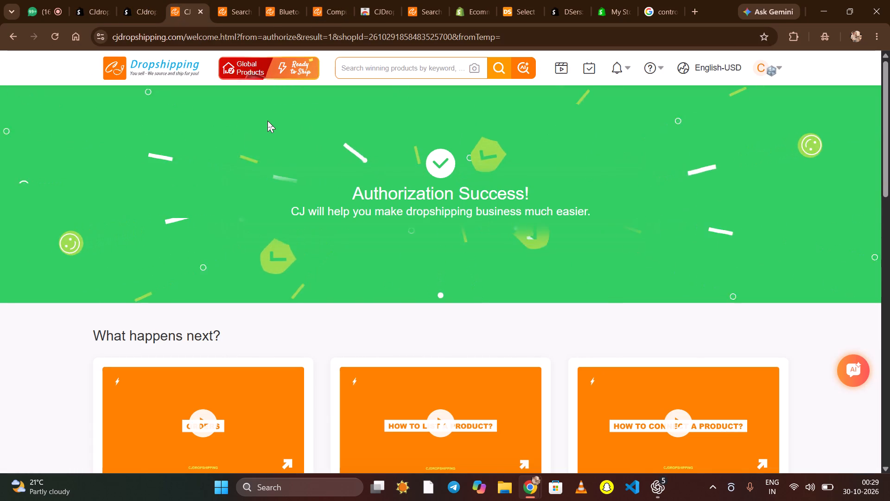
pyautogui.click(393, 73)
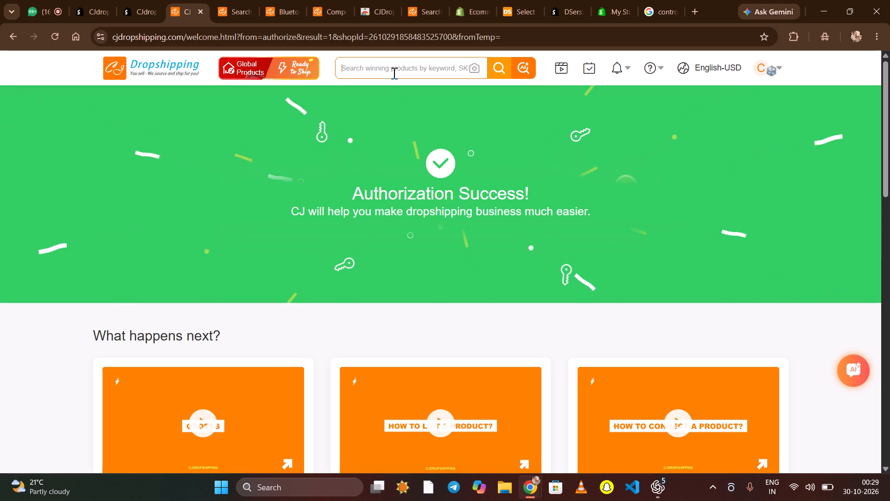
pyautogui.write('contro')
pyautogui.press('BackSpace')
pyautogui.press('BackSpace')
pyautogui.press('BackSpace')
pyautogui.press('BackSpace')
pyautogui.press('BackSpace')
pyautogui.press('BackSpace')
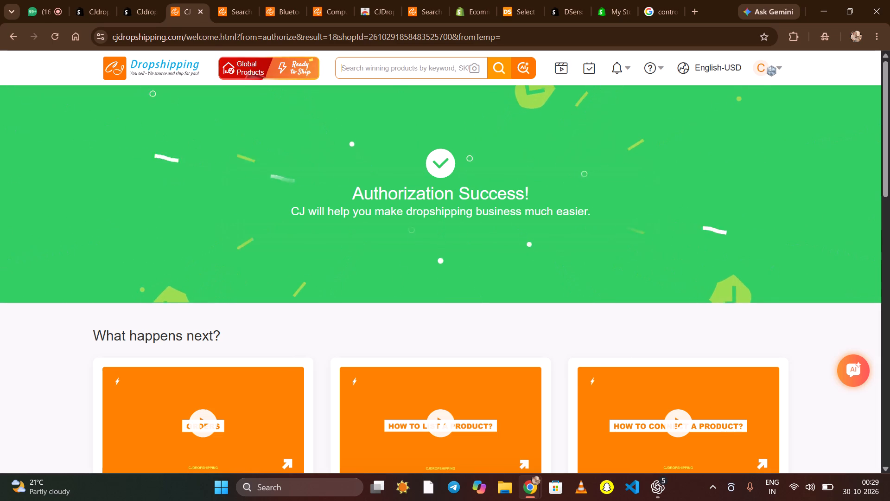
pyautogui.write('gamepa')
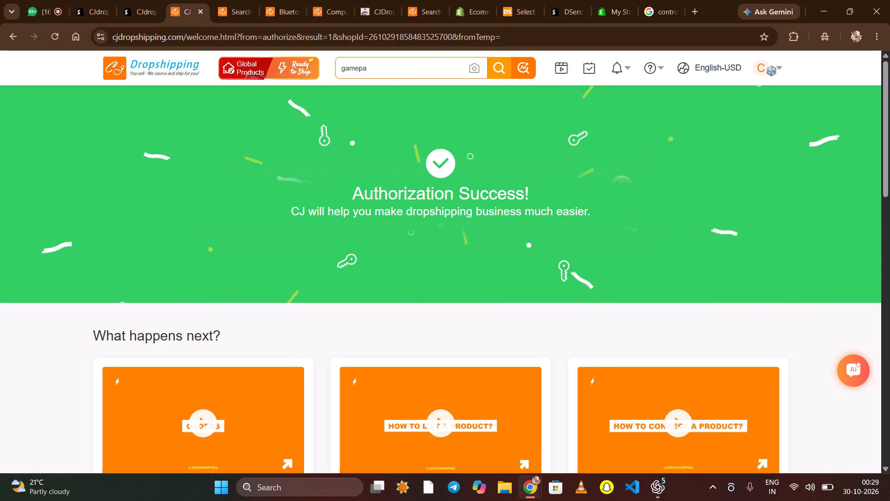
pyautogui.write('ds')
pyautogui.press('Return')
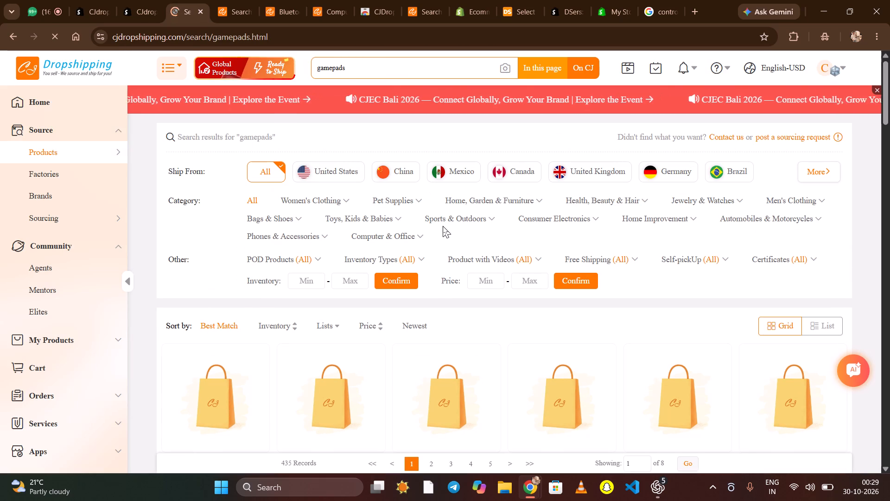
# Browse the gamepads results and start listing the Camouflage Silicone Case for PS5 Handle to the store.
pyautogui.scroll(-2, 443, 226)
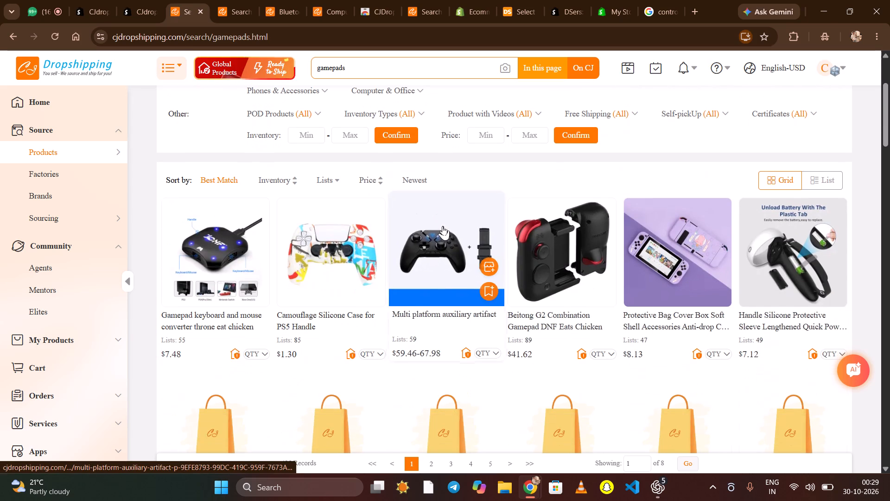
pyautogui.scroll(-1, 443, 226)
pyautogui.scroll(-1, 385, 278)
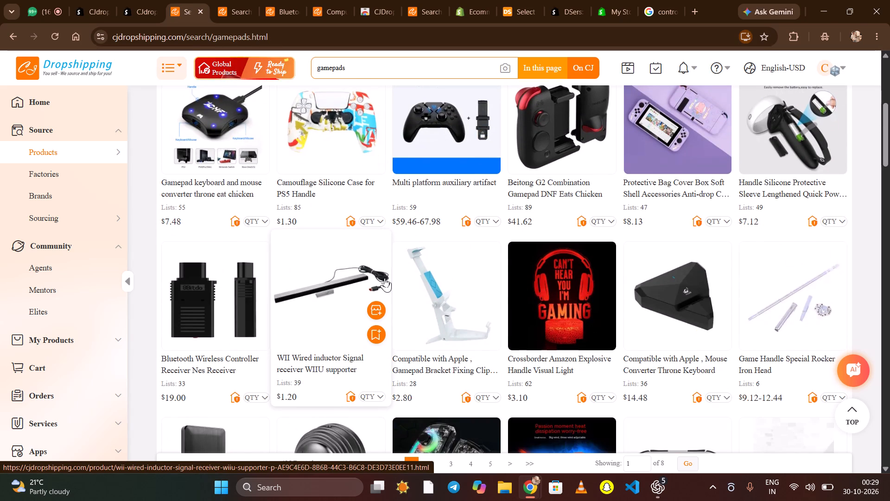
pyautogui.scroll(1, 385, 278)
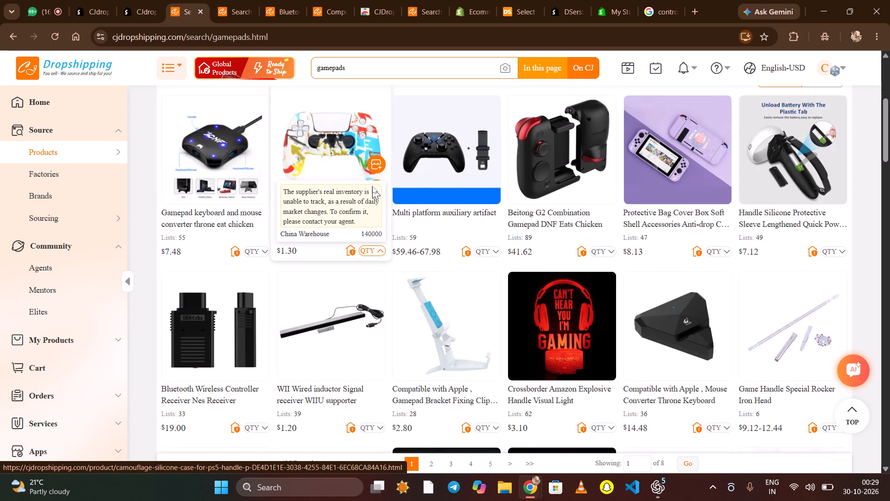
pyautogui.click(374, 167)
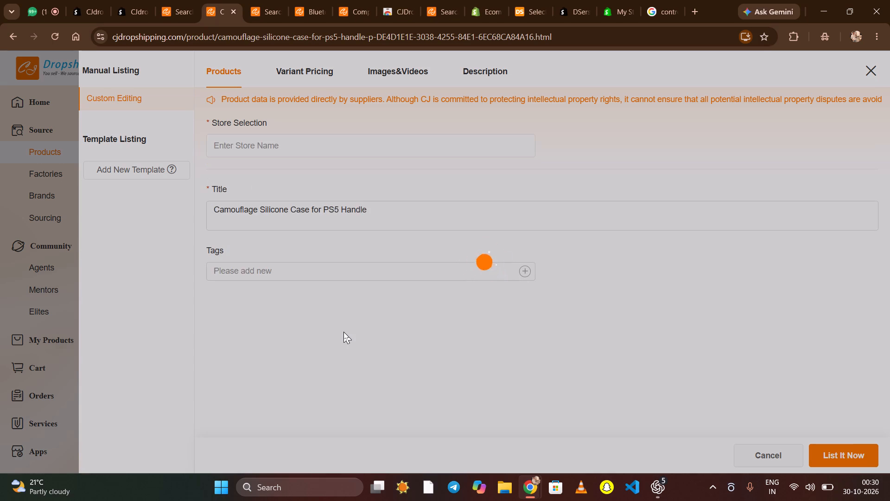
# Change the earlier Google price search to "controller case prices in us" and run it.
pyautogui.click(694, 2)
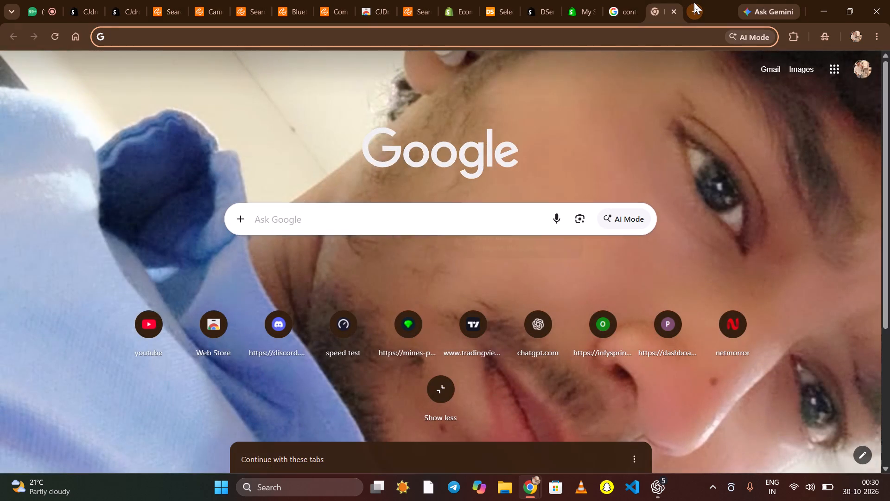
pyautogui.click(631, 0)
pyautogui.scroll(3, 281, 142)
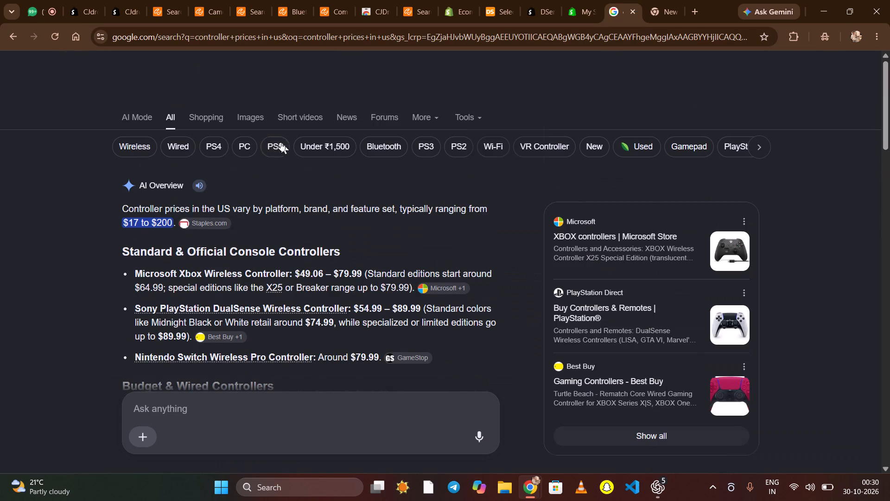
pyautogui.scroll(2, 281, 142)
pyautogui.click(162, 81)
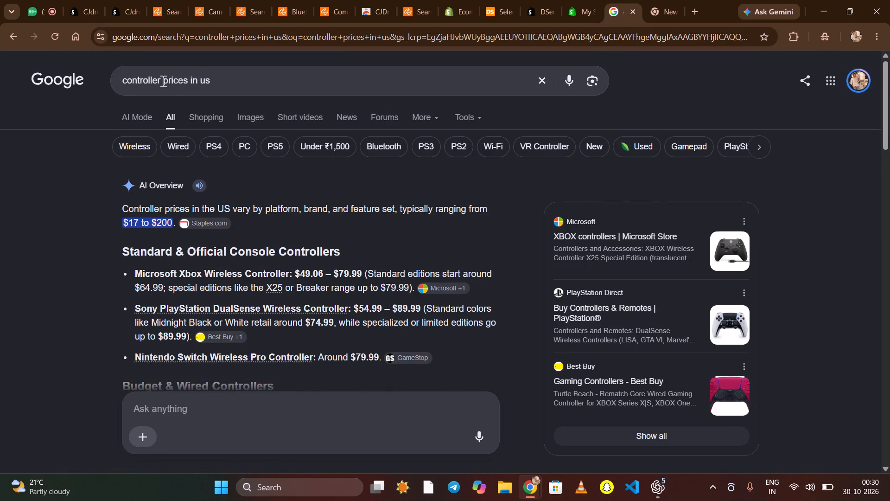
pyautogui.write('case')
pyautogui.press('space')
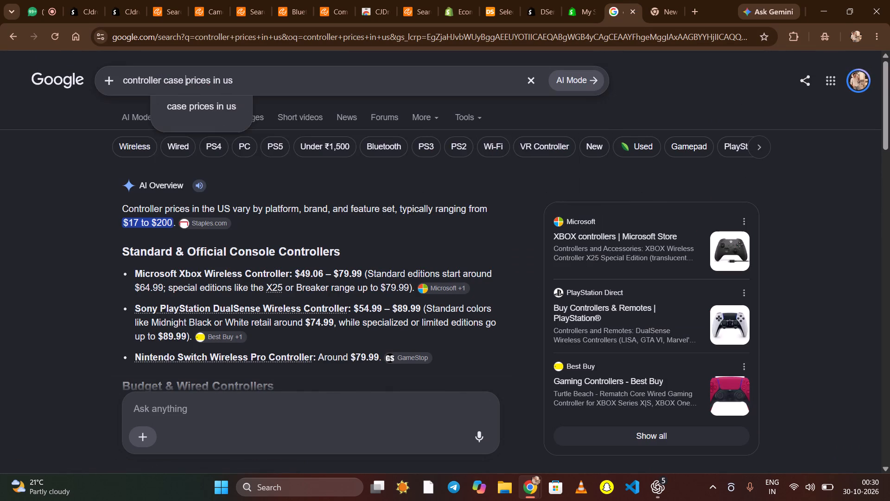
pyautogui.press('Return')
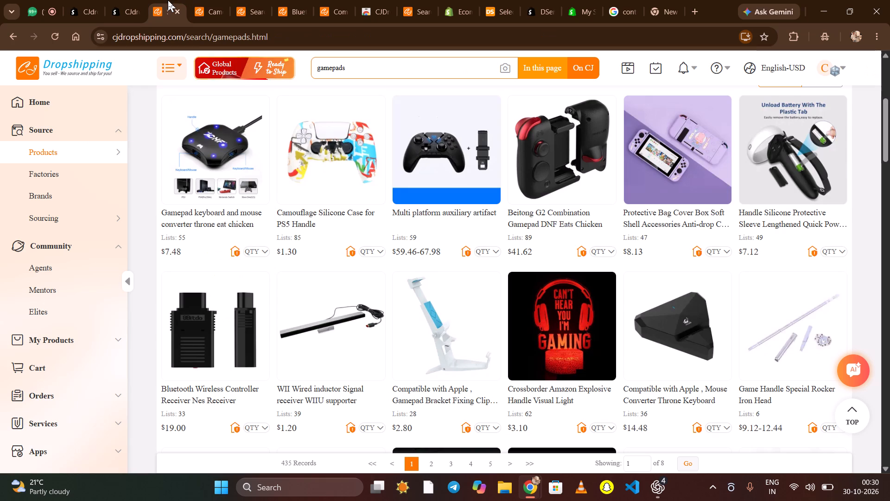
pyautogui.click(208, 0)
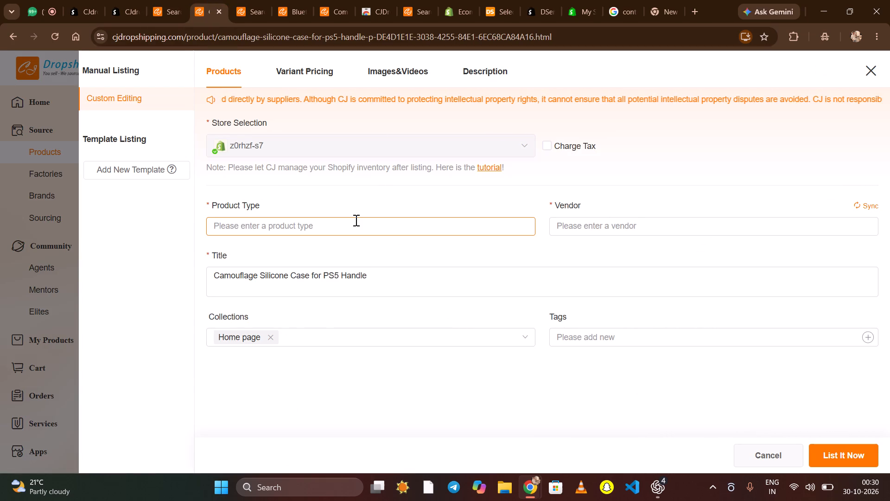
# Switch to My Store 2's Online Store page and look over its published and draft themes.
pyautogui.click(576, 0)
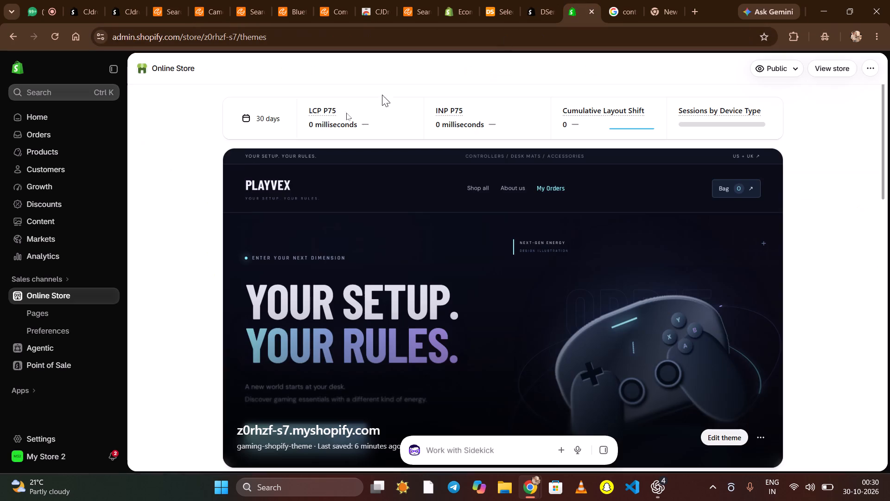
pyautogui.click(65, 292)
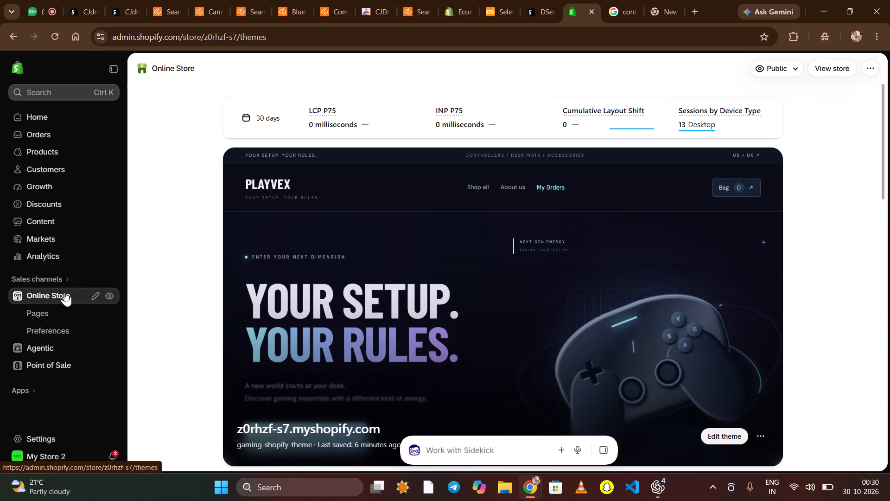
pyautogui.scroll(-2, 198, 240)
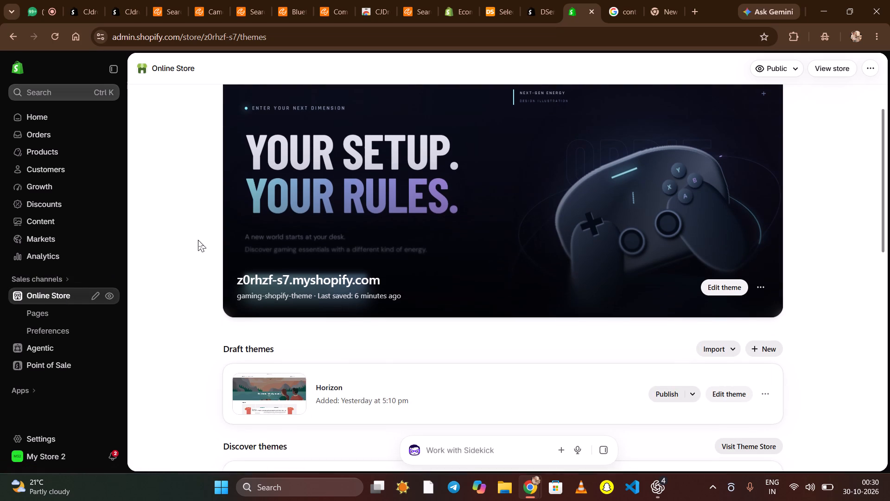
pyautogui.scroll(-1, 198, 240)
pyautogui.scroll(3, 198, 240)
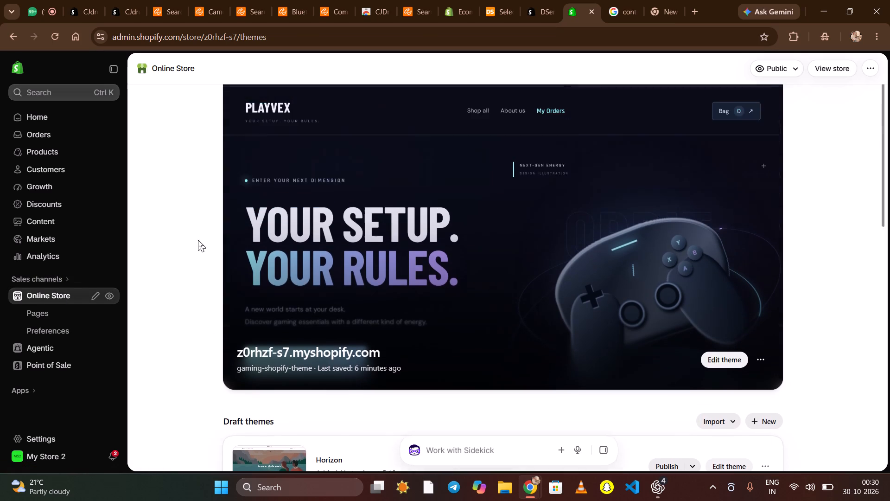
pyautogui.scroll(2, 429, 145)
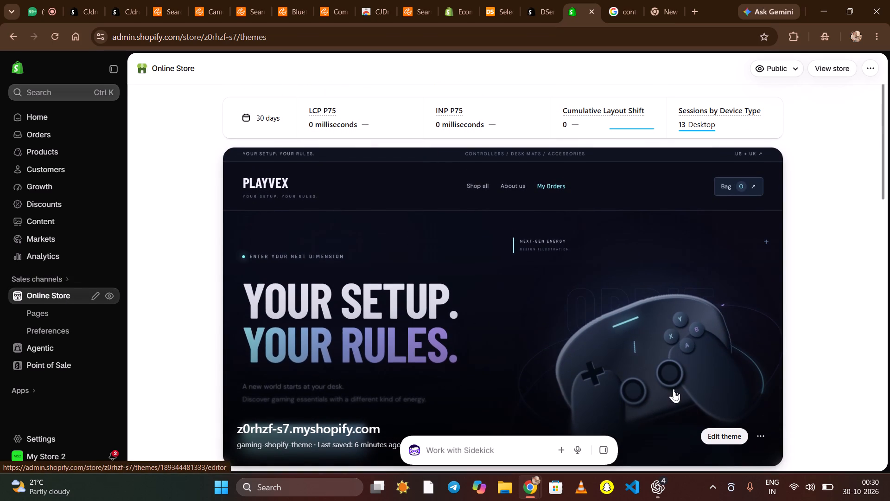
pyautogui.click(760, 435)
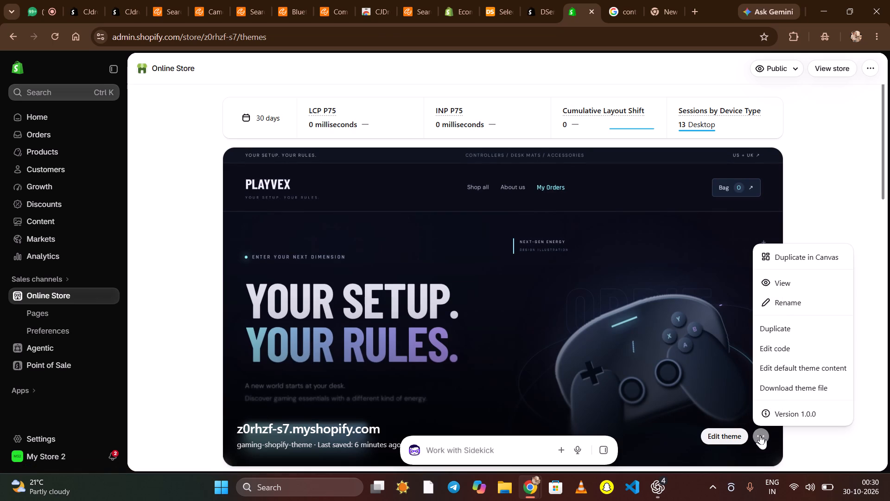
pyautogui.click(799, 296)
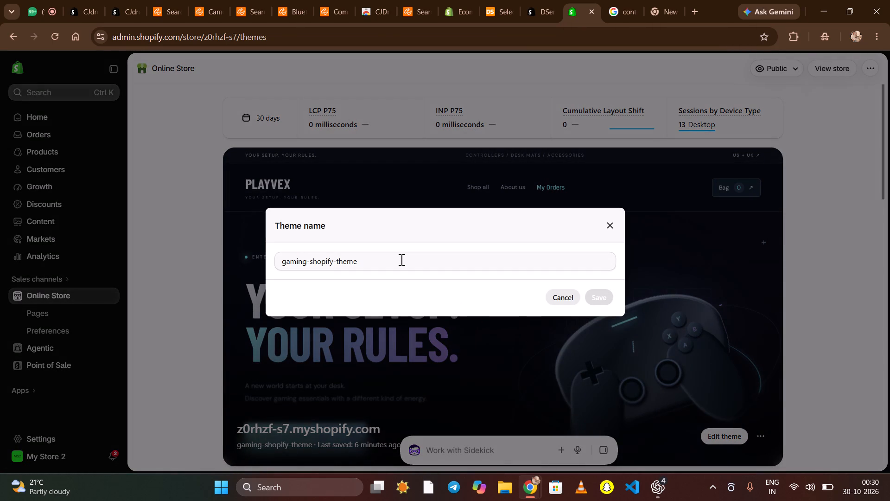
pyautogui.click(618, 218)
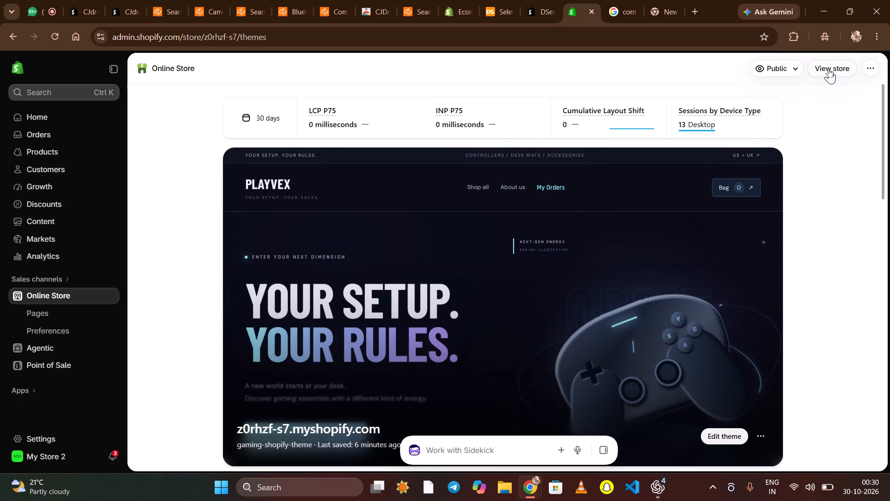
# Open the live storefront z0rhzf-s7.myshopify.com from the Online Store page.
pyautogui.click(802, 64)
pyautogui.click(802, 64)
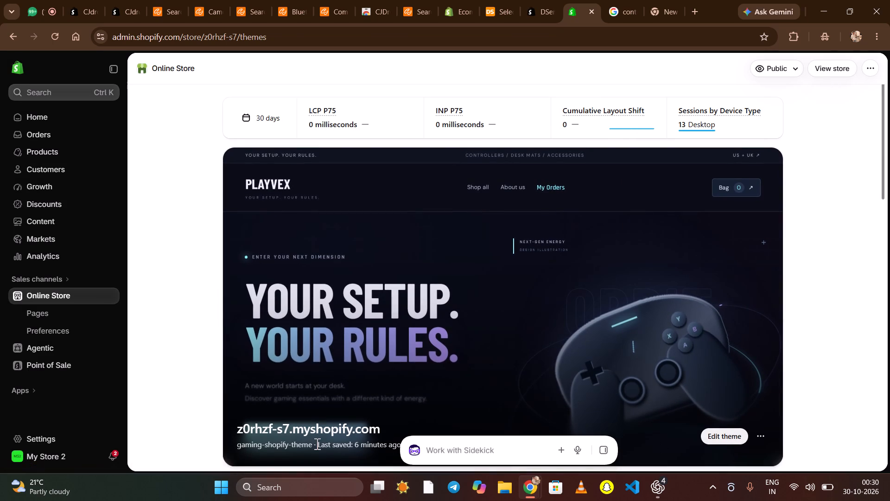
pyautogui.click(301, 437)
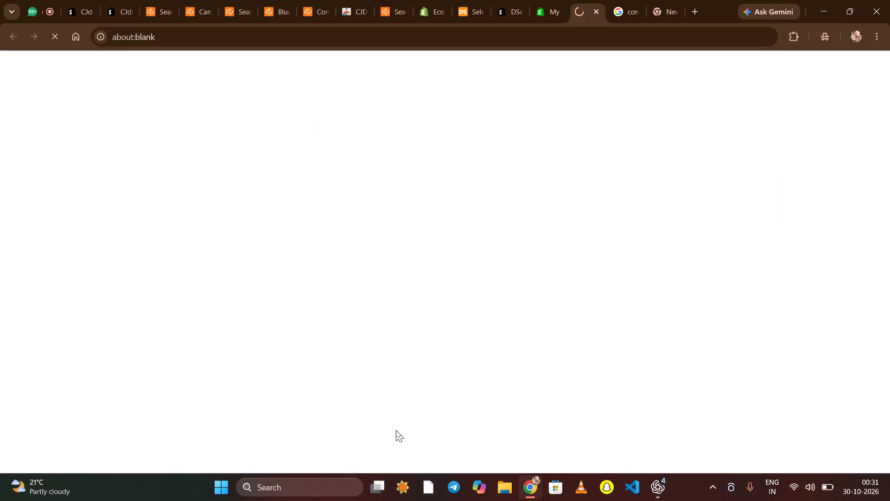
# Return to My Store 2's admin and open the domain settings for z0rhzf-s7.myshopify.com.
pyautogui.click(539, 7)
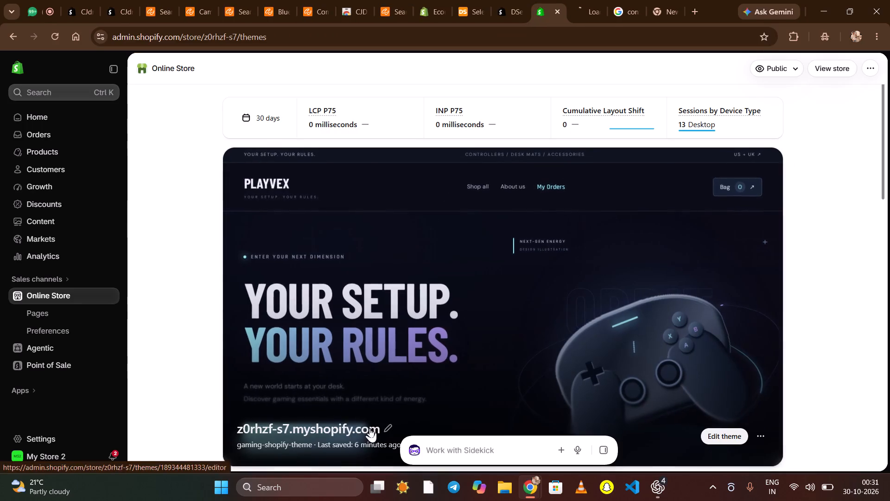
pyautogui.click(389, 426)
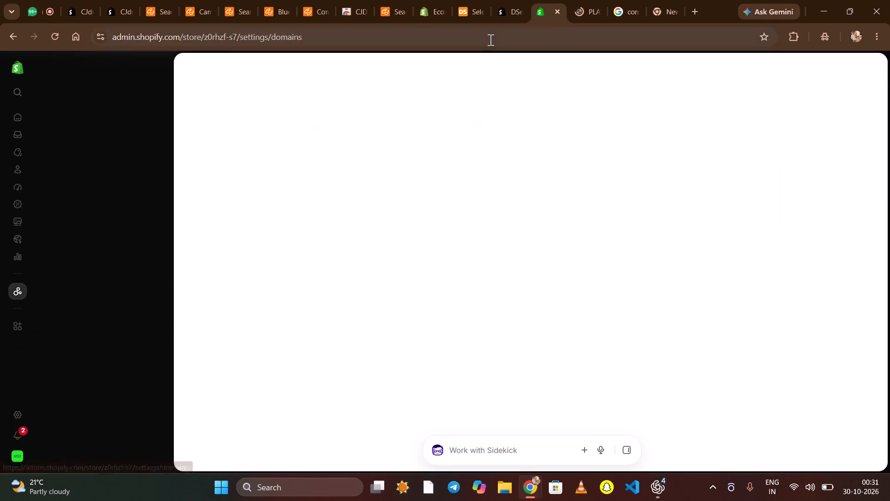
# Switch to the PLAYVEX storefront and look over its home page.
pyautogui.click(590, 6)
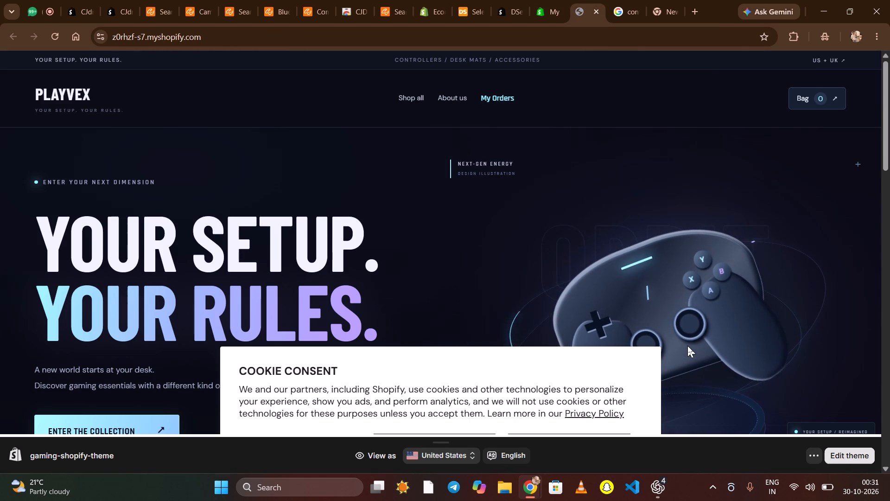
pyautogui.scroll(-3, 687, 346)
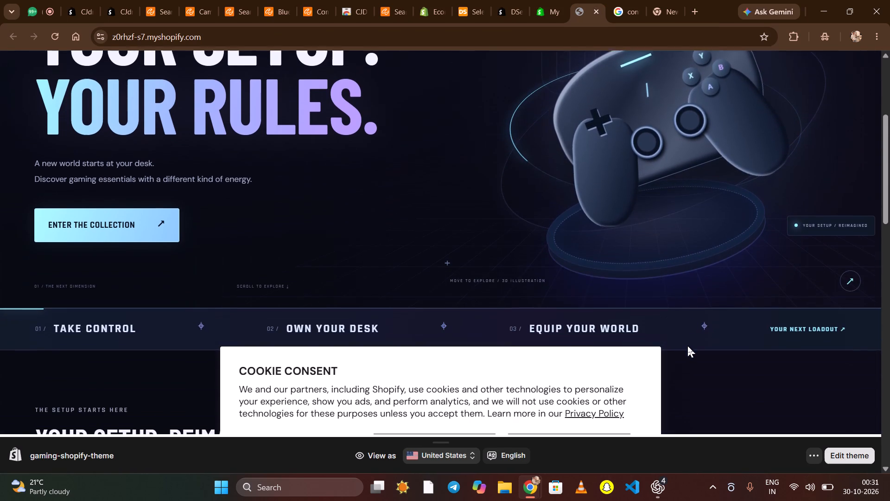
pyautogui.scroll(-1, 687, 346)
pyautogui.scroll(3, 687, 346)
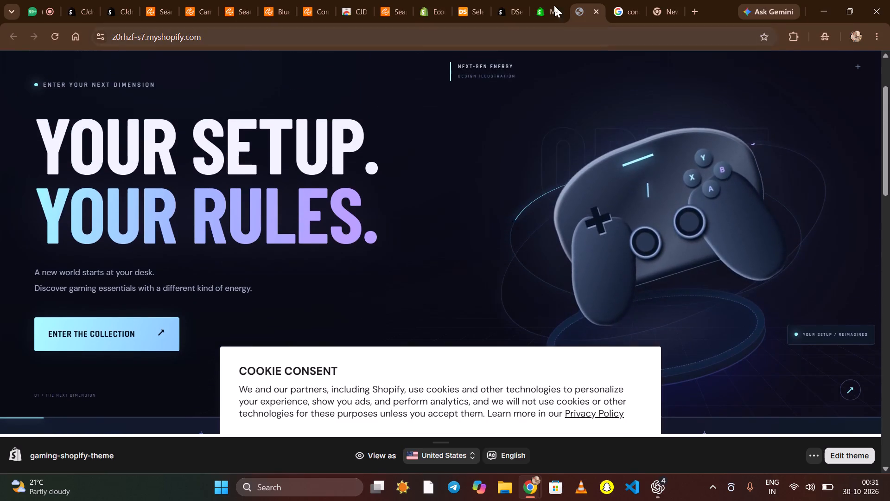
# Change My Store 2's myshopify.com domain to playvex-store.myshopify.com in the domain settings.
pyautogui.click(554, 5)
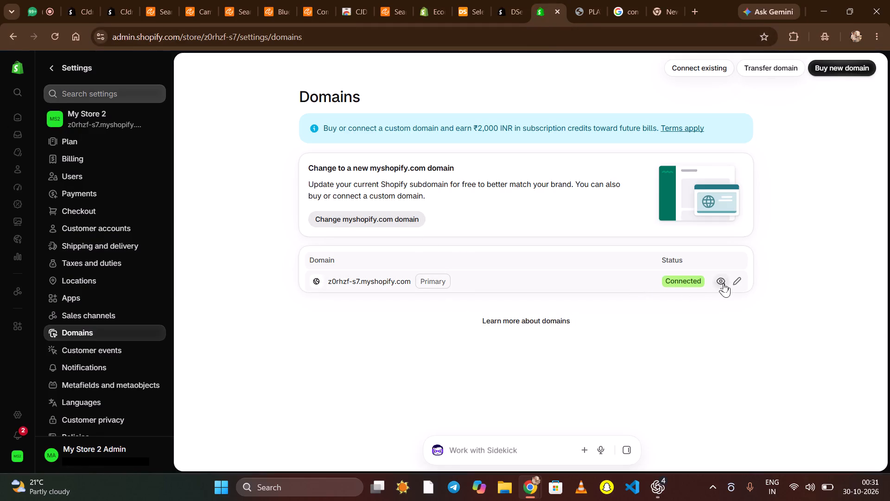
pyautogui.click(734, 282)
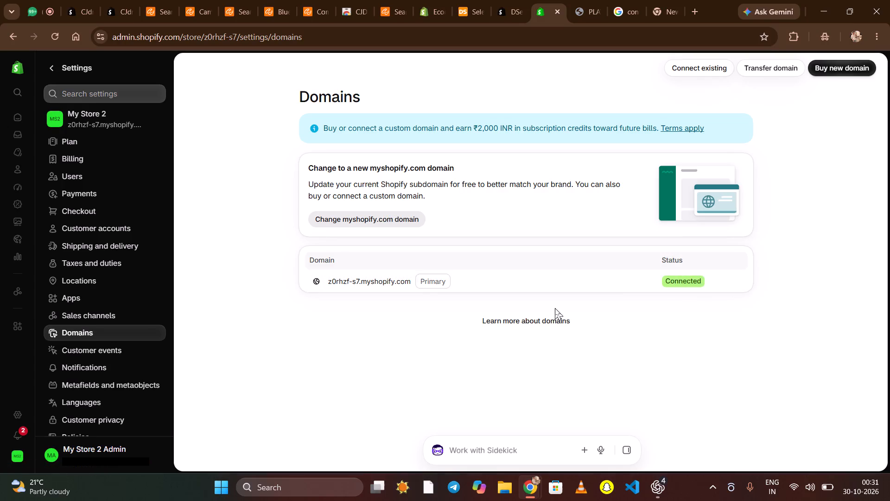
pyautogui.click(334, 263)
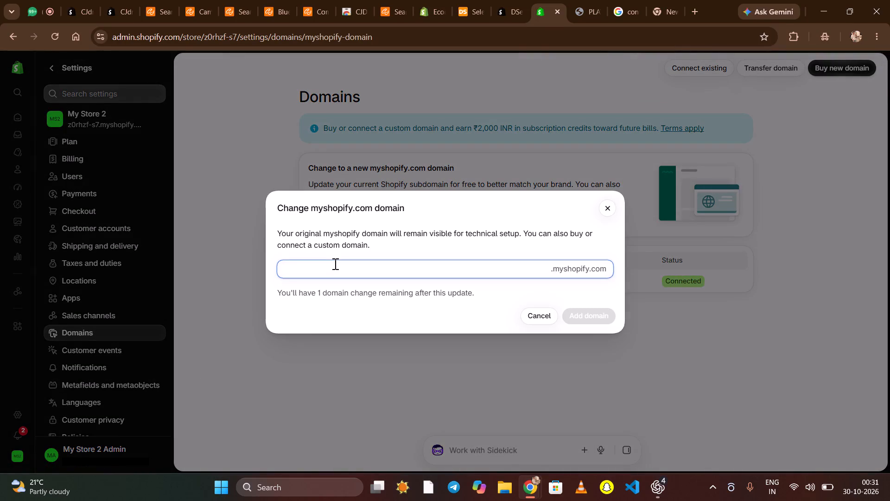
pyautogui.write('paly')
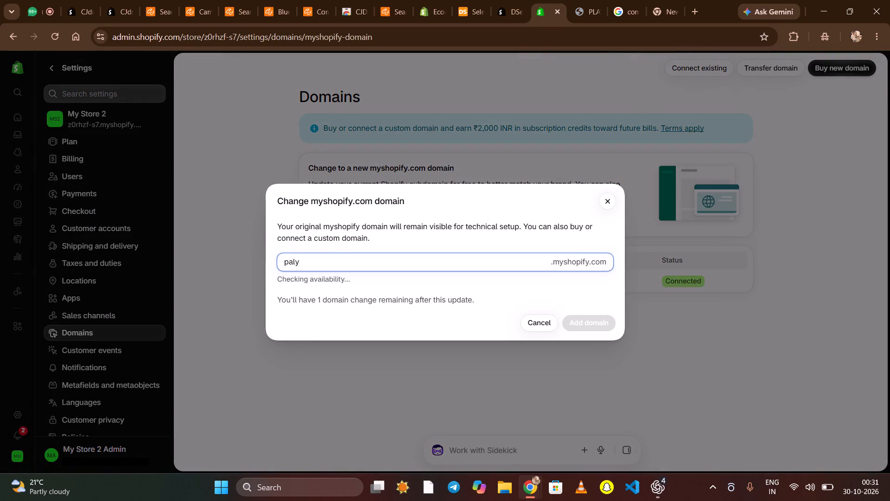
pyautogui.press('BackSpace')
pyautogui.press('BackSpace')
pyautogui.press('BackSpace')
pyautogui.write('layvex')
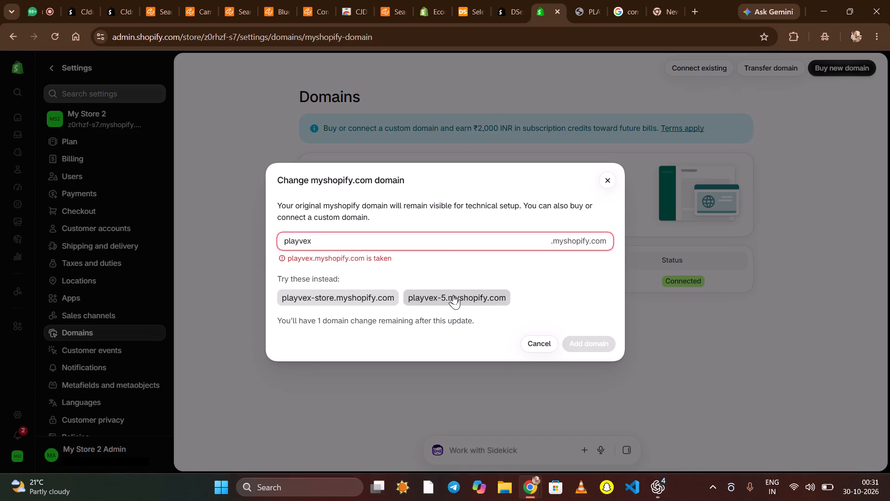
pyautogui.click(368, 301)
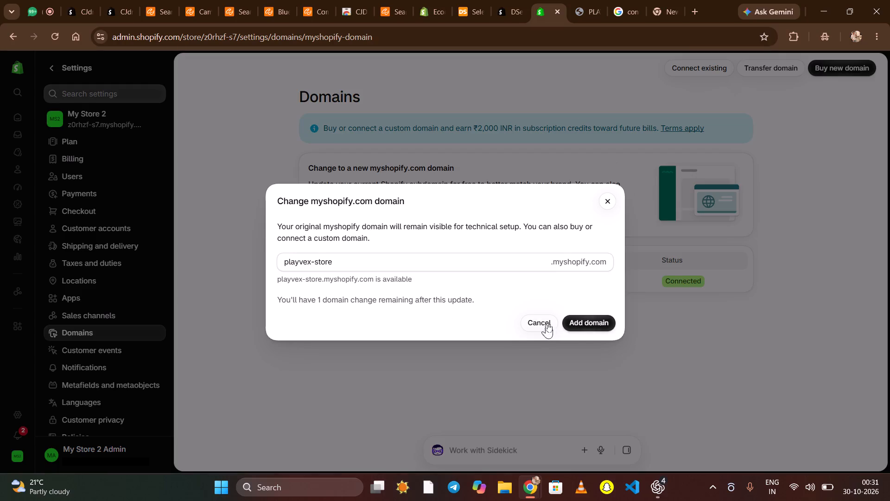
pyautogui.click(581, 326)
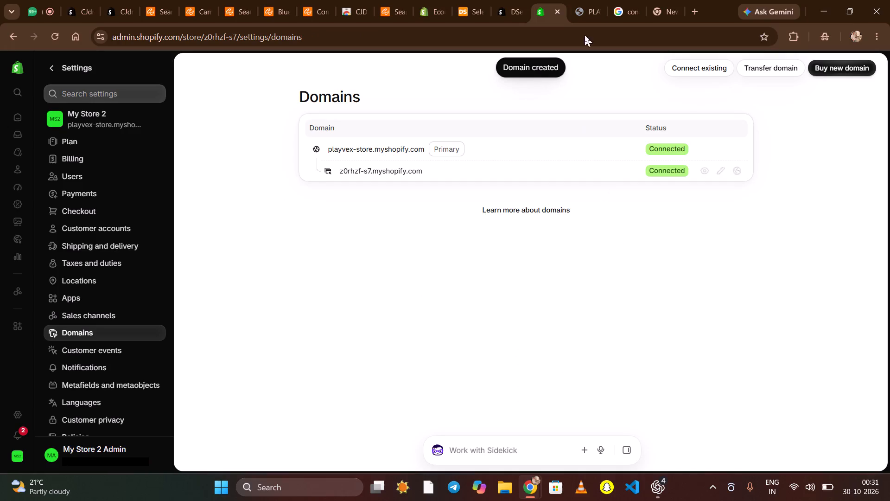
# Reload the PLAYVEX storefront and check its home page, including the product collection section.
pyautogui.click(586, 0)
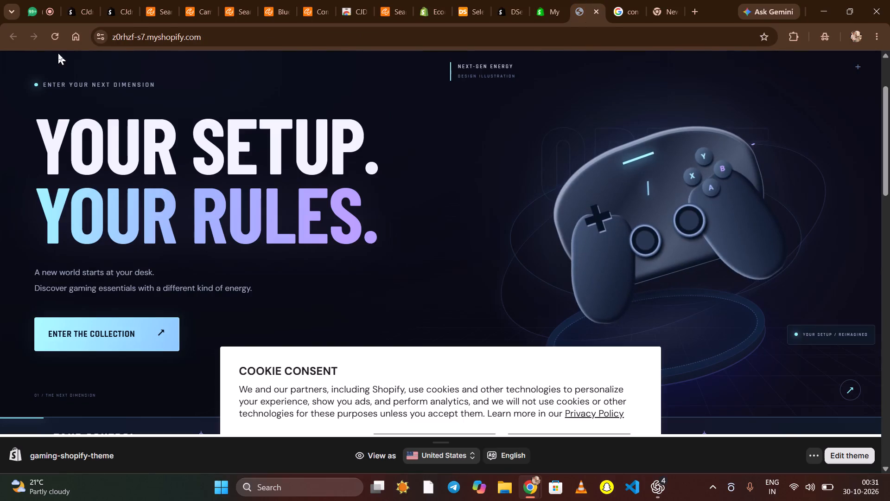
pyautogui.click(51, 35)
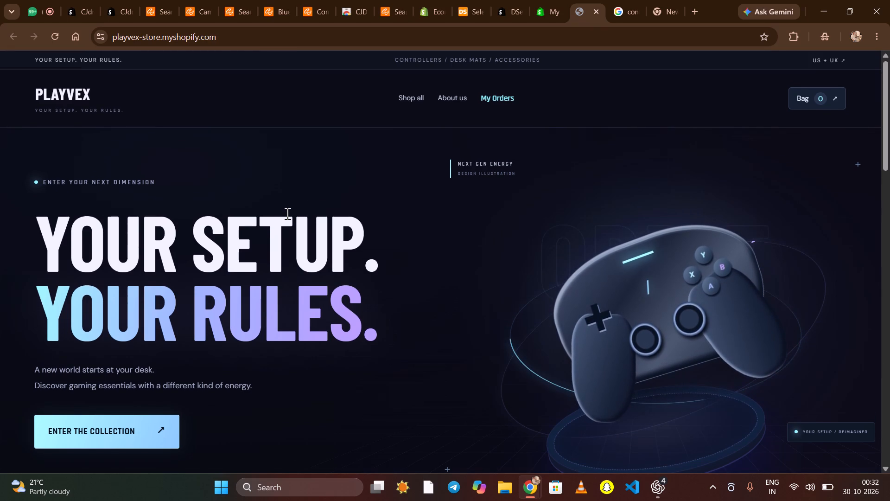
pyautogui.scroll(-7, 286, 213)
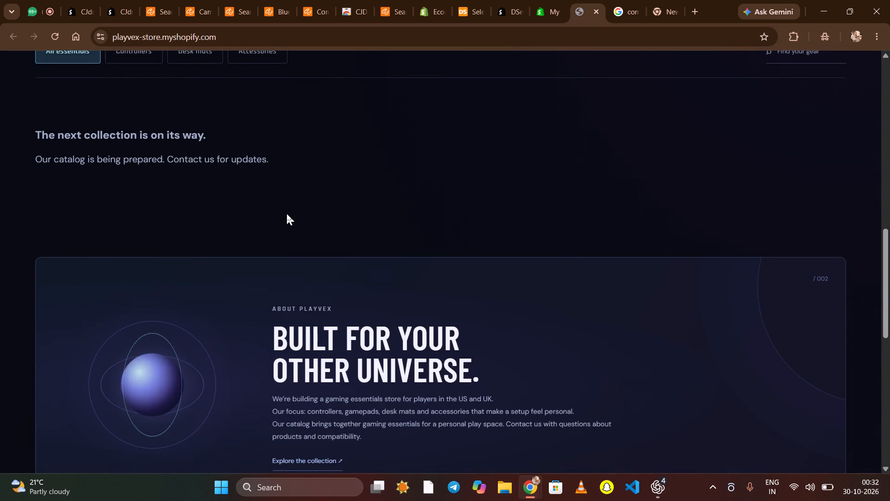
pyautogui.scroll(1, 286, 213)
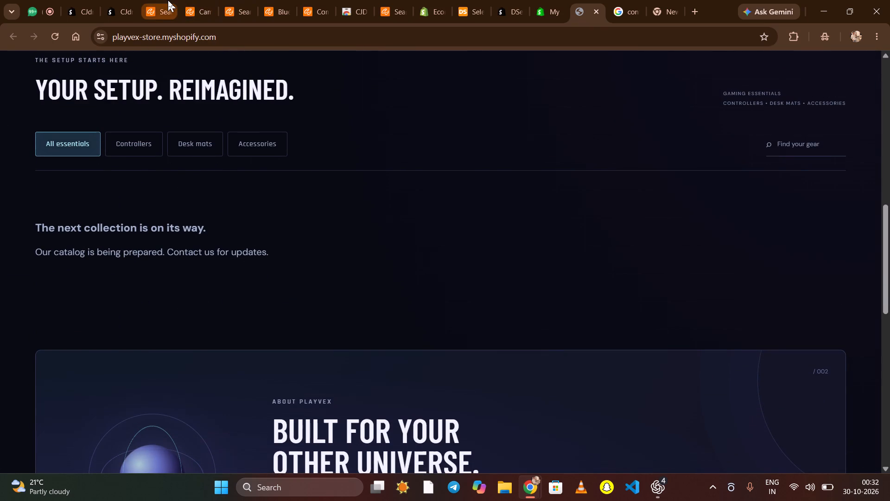
# Return to the CJ listing form for the Camouflage Silicone Case for PS5 Handle and add Controller as its product type.
pyautogui.click(168, 0)
pyautogui.click(193, 0)
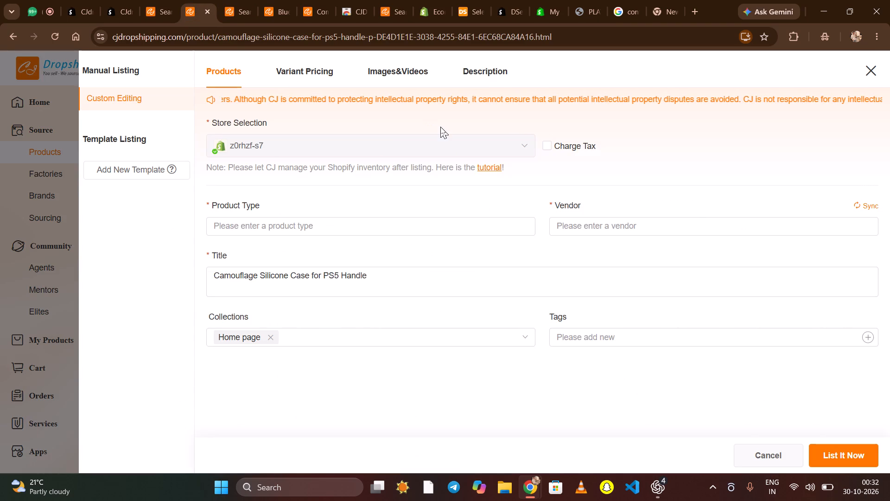
pyautogui.click(482, 148)
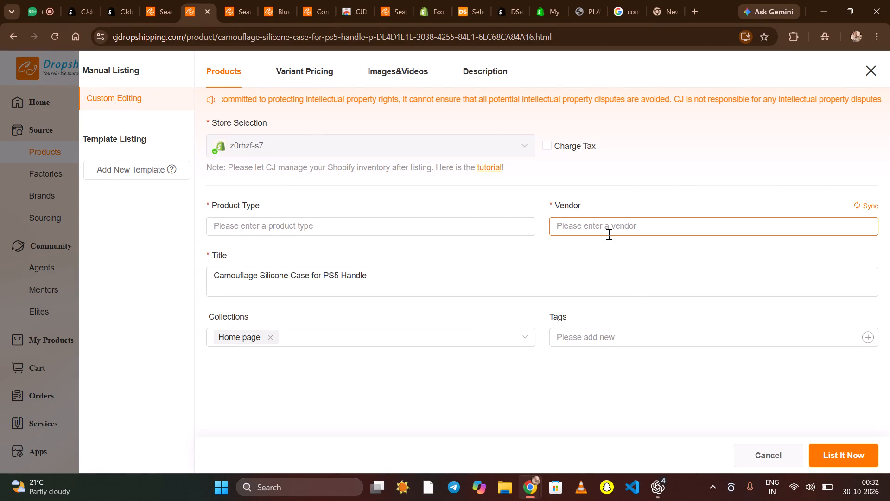
pyautogui.click(548, 147)
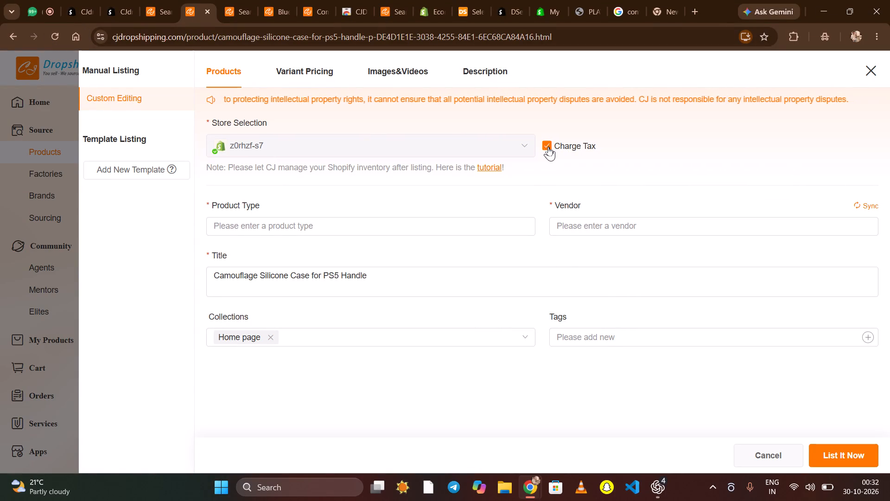
pyautogui.click(548, 147)
pyautogui.click(402, 231)
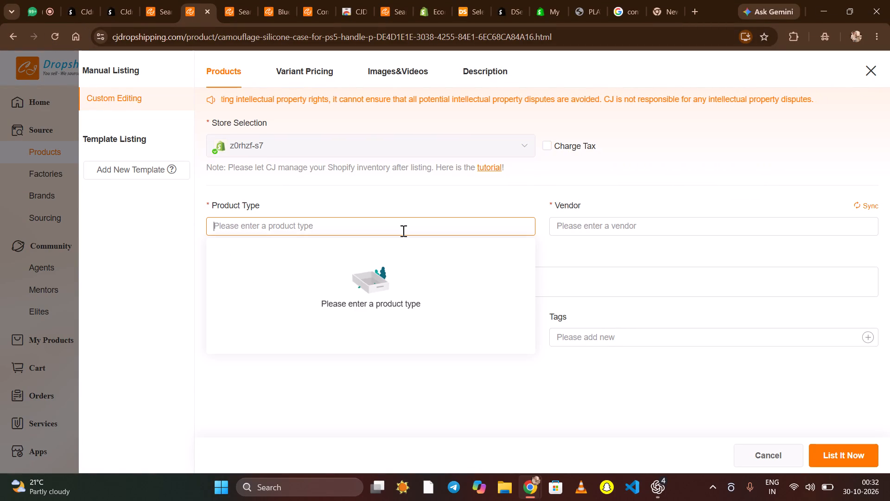
pyautogui.click(402, 231)
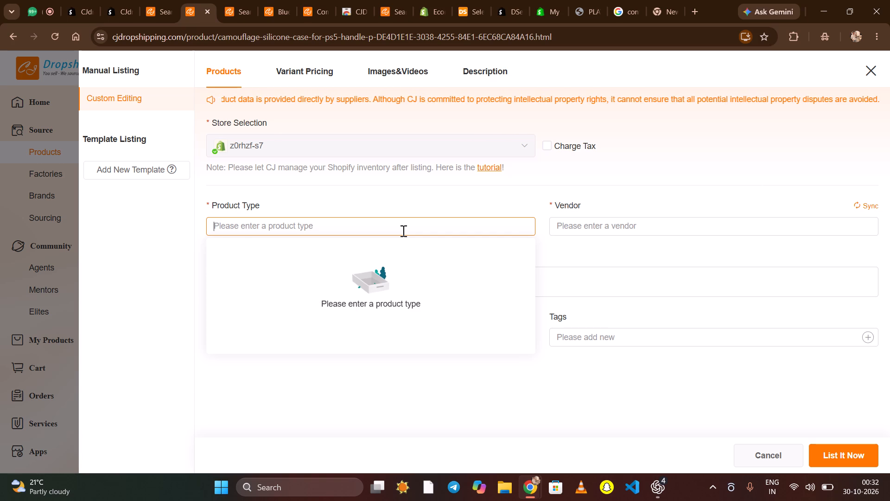
pyautogui.write('co')
pyautogui.press('BackSpace')
pyautogui.press('BackSpace')
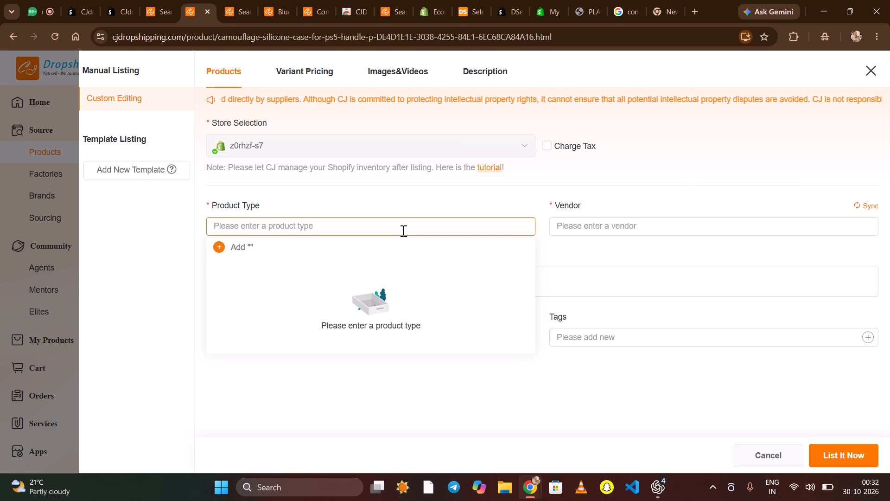
pyautogui.write('Controller')
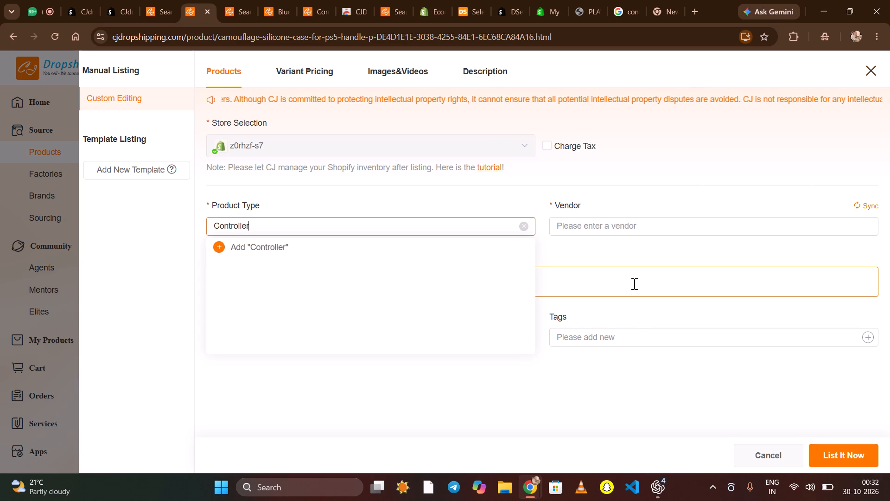
pyautogui.click(284, 250)
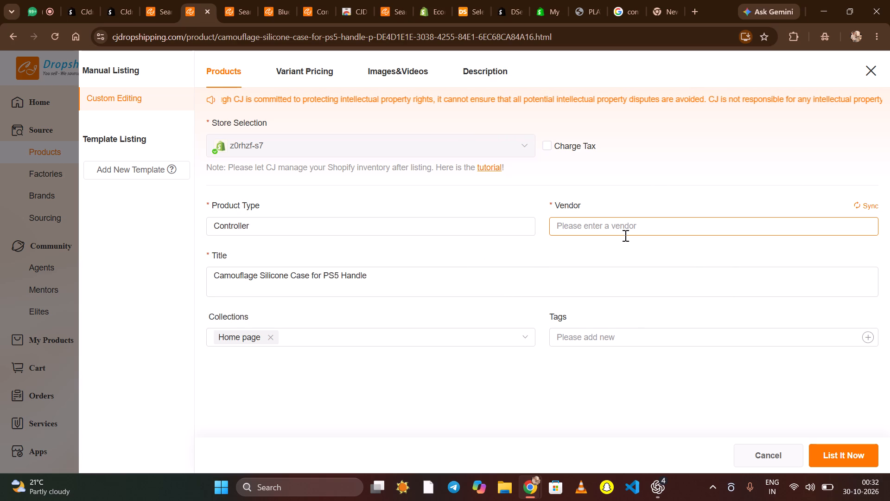
# Check which vendor and collection choices are available in the listing form.
pyautogui.click(624, 235)
pyautogui.click(624, 235)
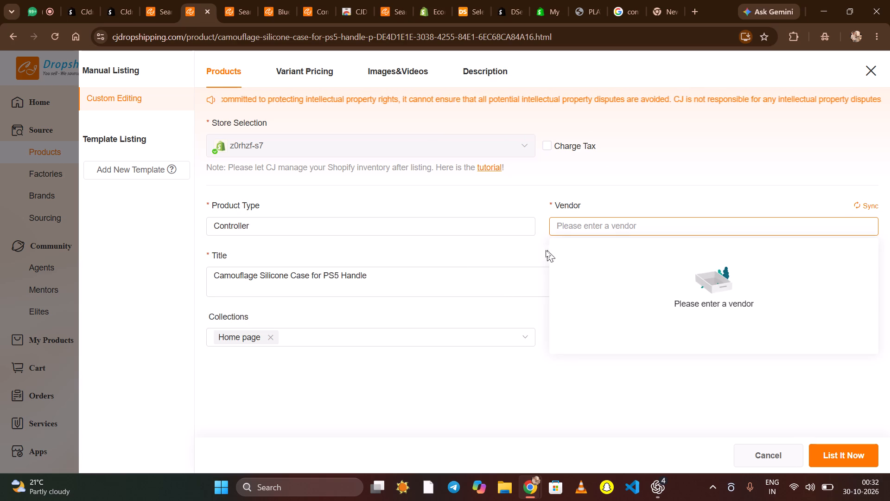
pyautogui.click(874, 201)
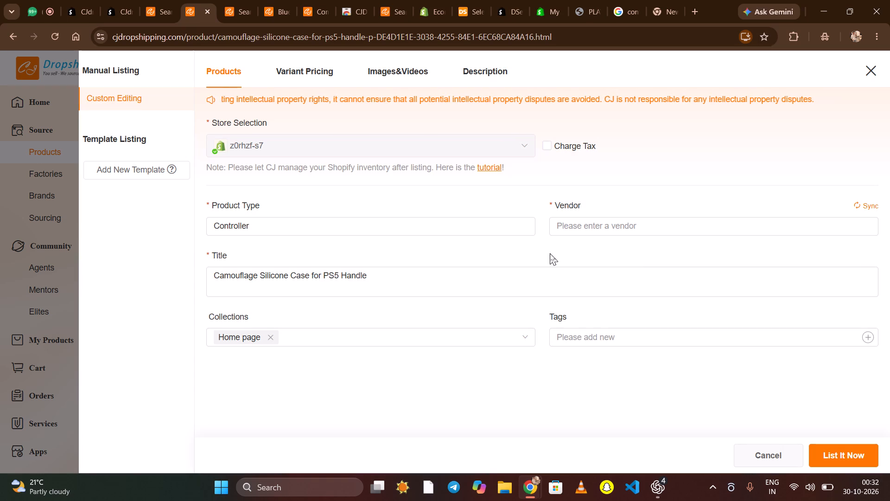
pyautogui.click(574, 233)
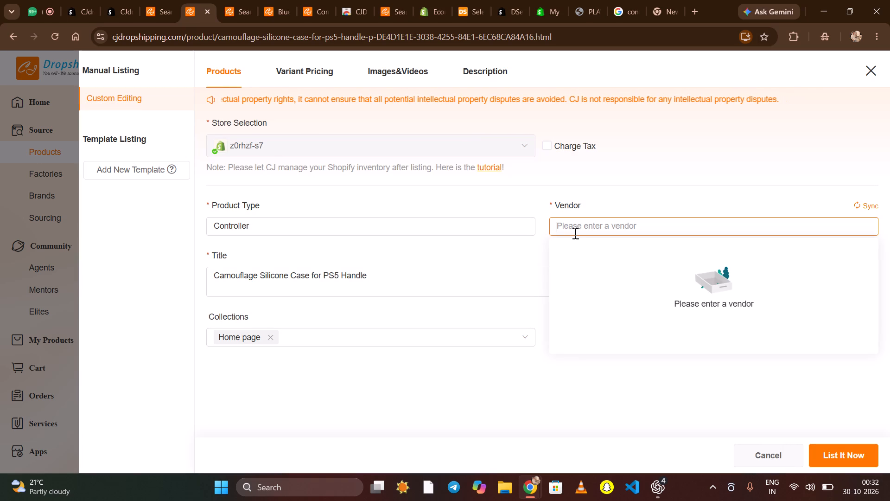
pyautogui.click(441, 250)
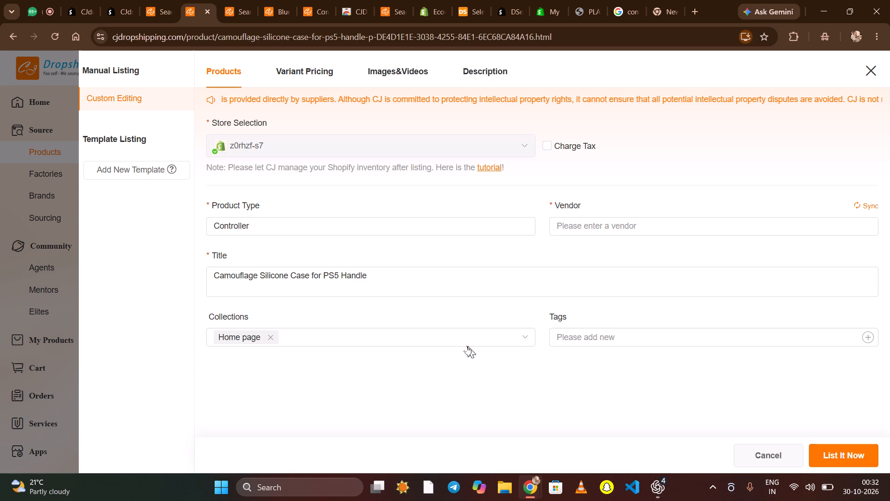
pyautogui.click(466, 345)
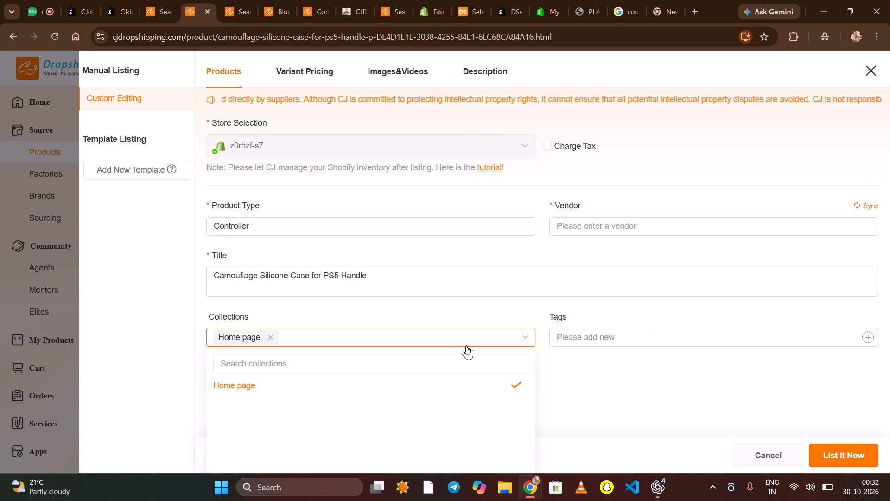
pyautogui.click(466, 345)
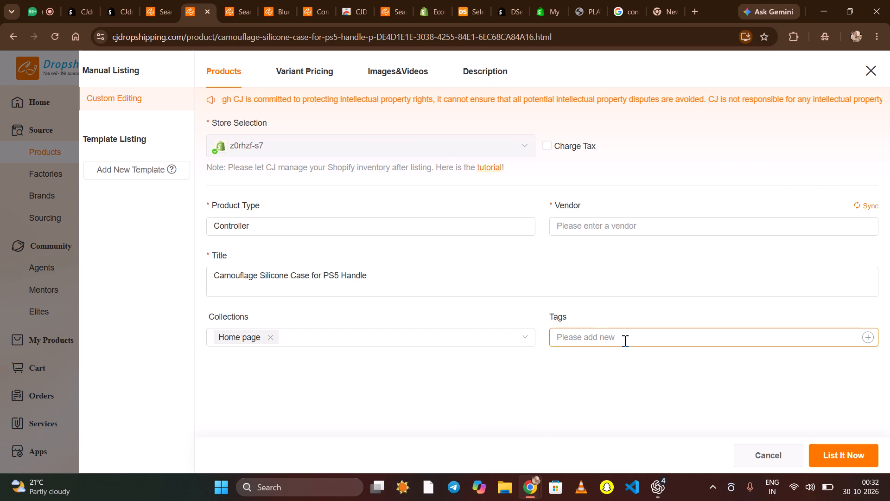
pyautogui.click(604, 227)
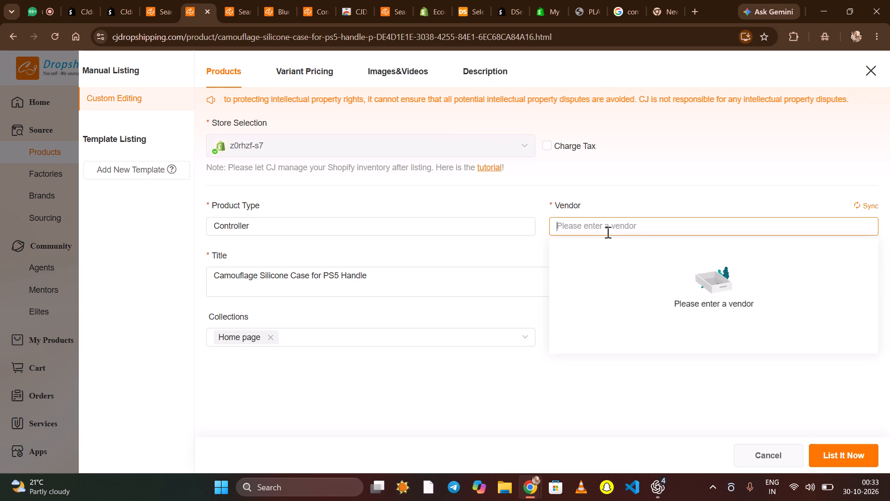
# Search Google in a separate tab for the meaning of vendor and return to the listing form.
pyautogui.click(700, 0)
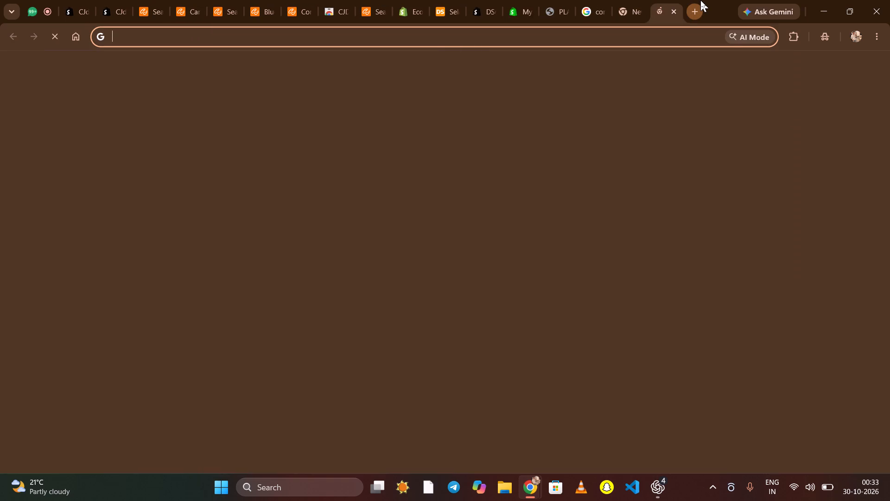
pyautogui.write('vendor')
pyautogui.press('Return')
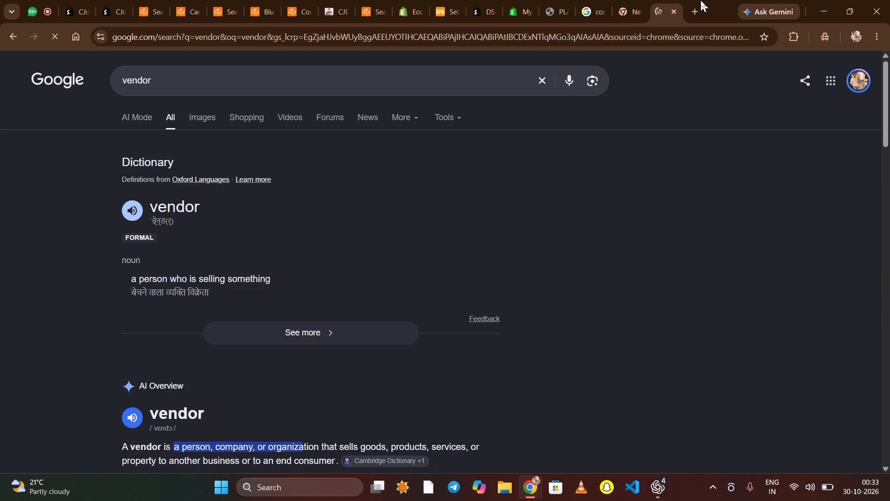
pyautogui.click(674, 12)
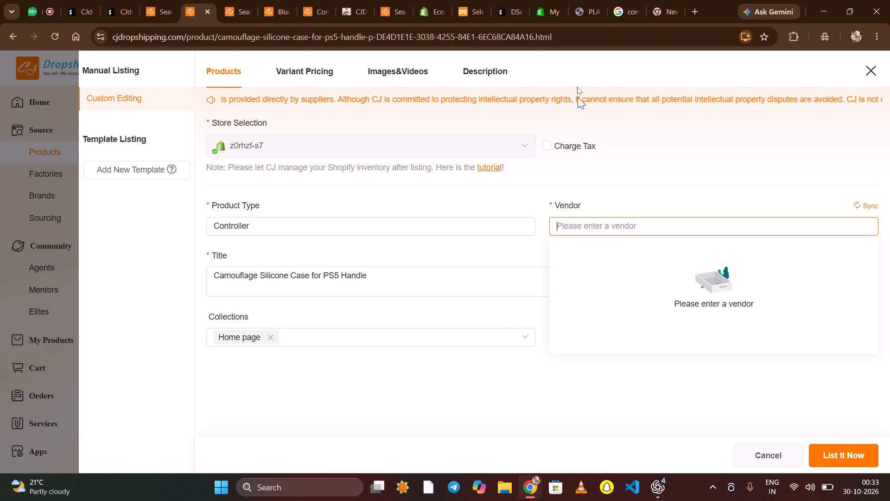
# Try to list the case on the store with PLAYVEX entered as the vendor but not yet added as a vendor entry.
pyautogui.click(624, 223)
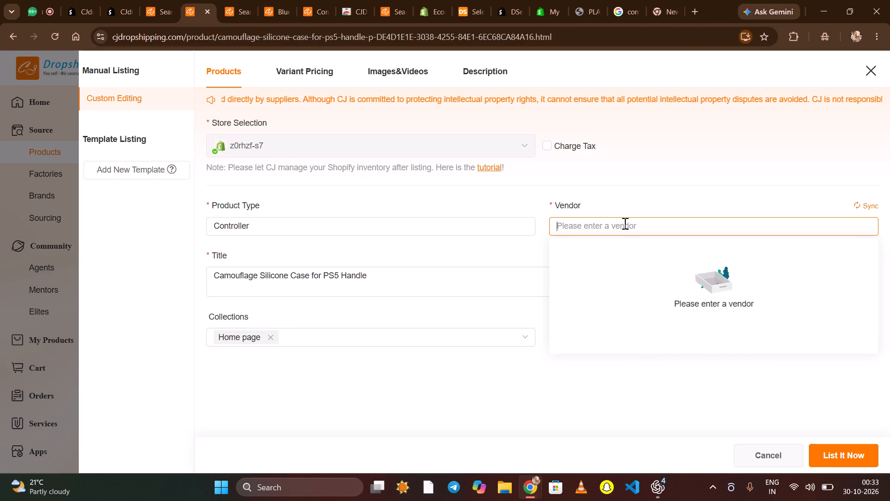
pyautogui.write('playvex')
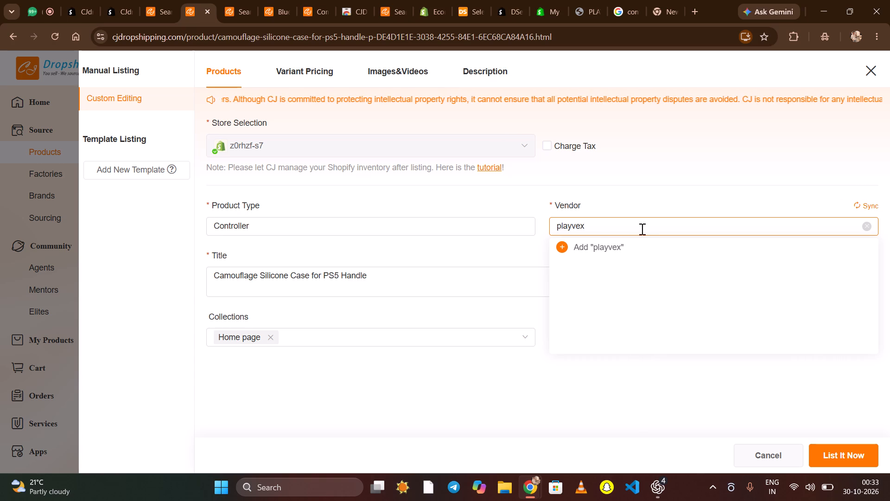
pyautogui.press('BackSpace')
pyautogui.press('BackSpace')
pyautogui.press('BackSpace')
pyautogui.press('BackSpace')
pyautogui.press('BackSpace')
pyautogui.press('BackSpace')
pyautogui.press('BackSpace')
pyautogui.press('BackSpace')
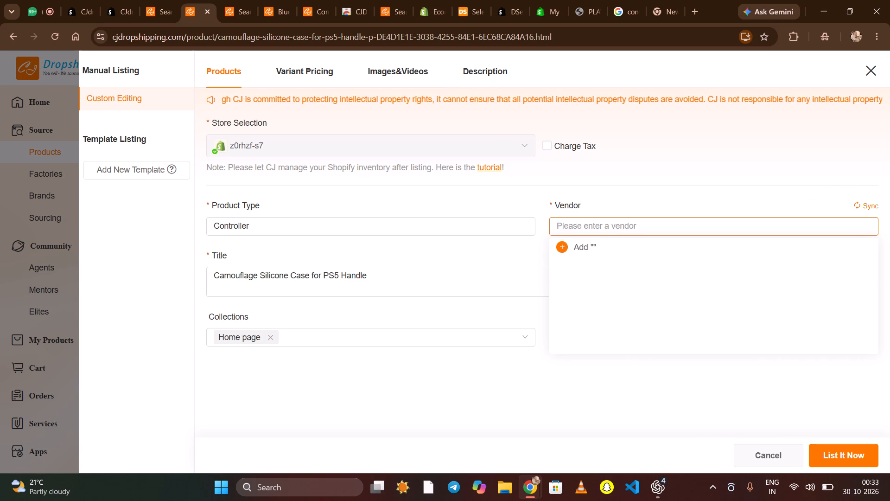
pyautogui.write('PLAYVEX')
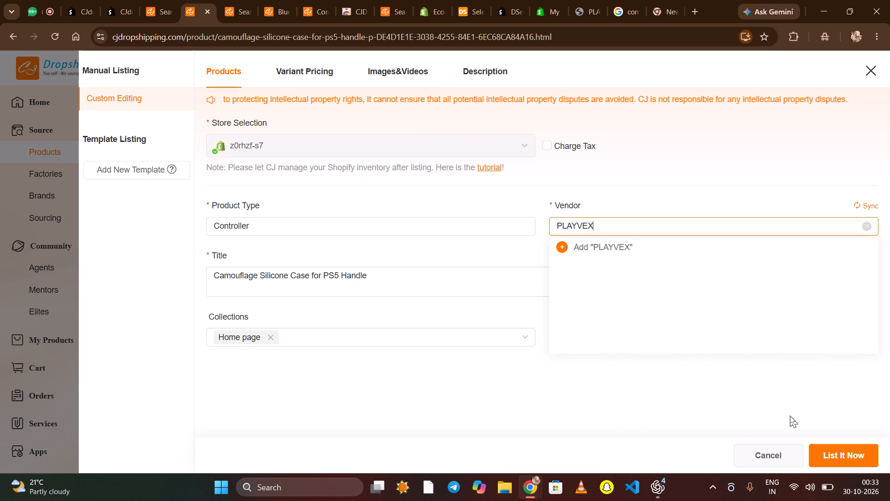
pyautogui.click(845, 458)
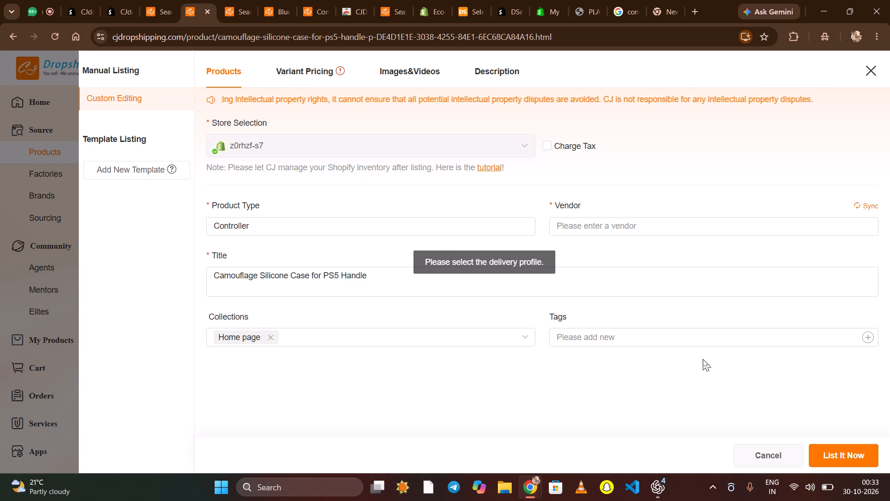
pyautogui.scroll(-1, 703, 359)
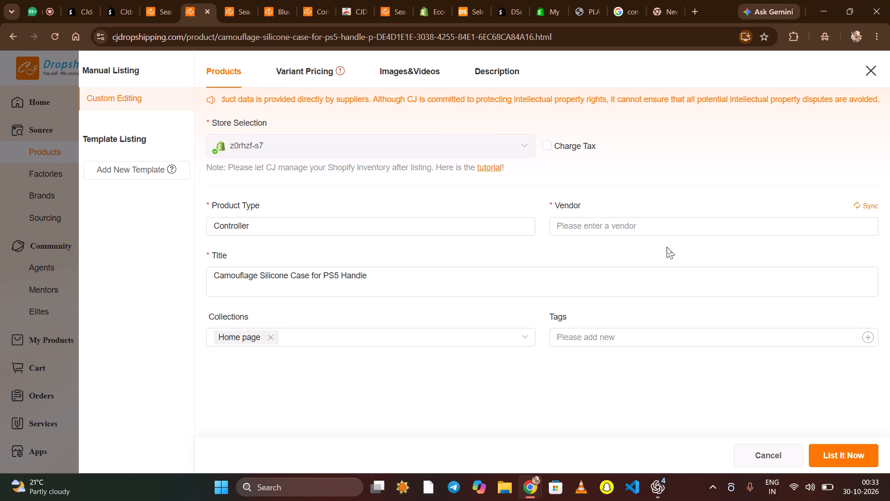
# Add PLAYVEX as a new vendor for the case and try to list the product.
pyautogui.click(665, 227)
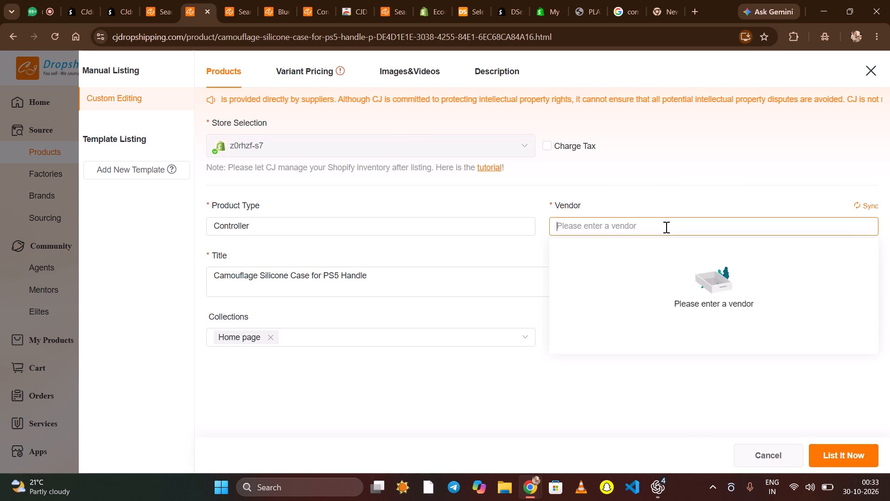
pyautogui.write('PLAYVEC')
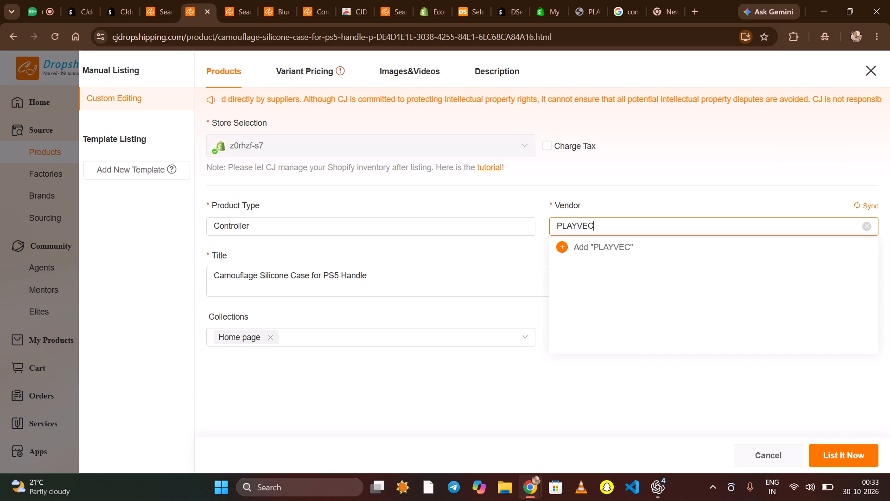
pyautogui.press('BackSpace')
pyautogui.press('x')
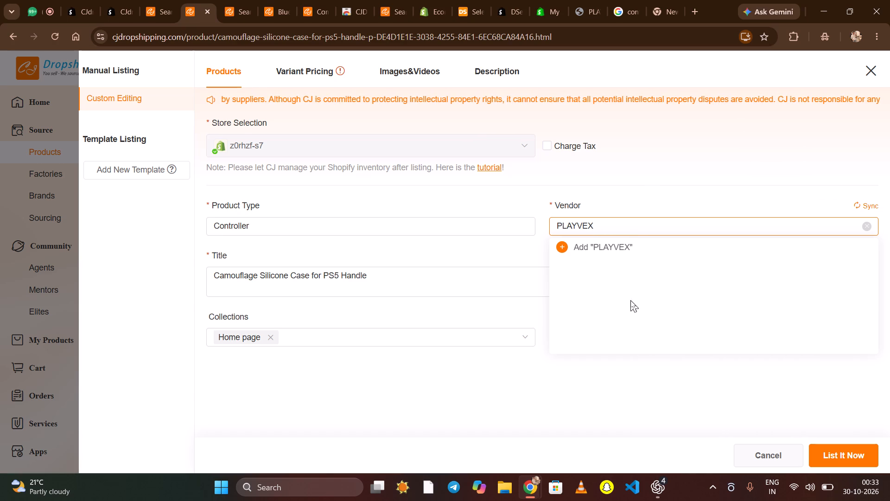
pyautogui.click(613, 253)
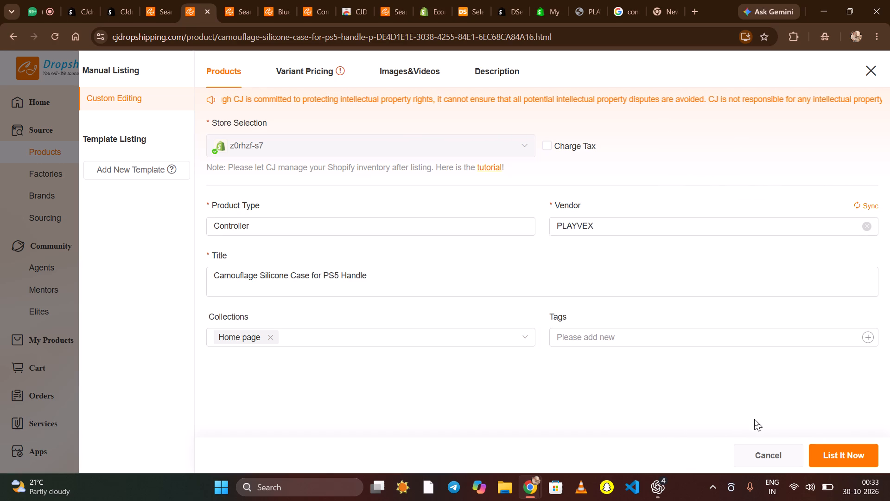
pyautogui.click(835, 449)
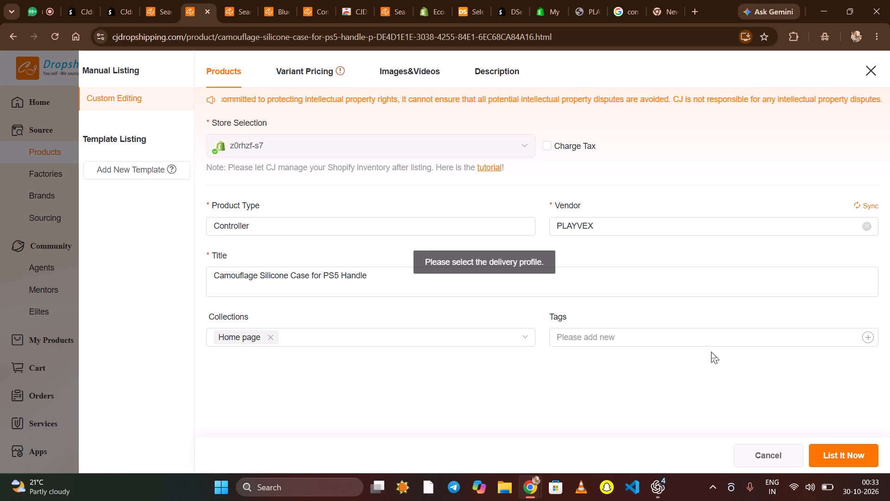
pyautogui.scroll(-2, 625, 404)
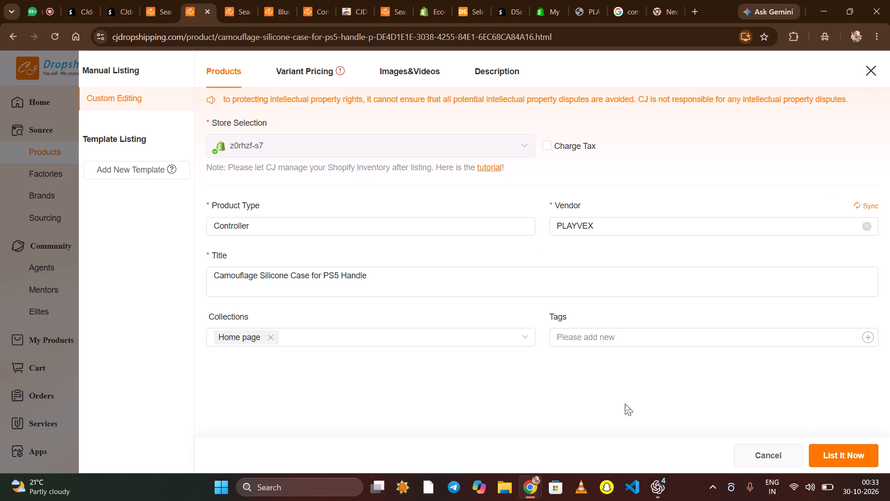
# Check which store delivery profiles can be chosen in the variant pricing section.
pyautogui.hscroll(-2, 625, 404)
pyautogui.click(324, 66)
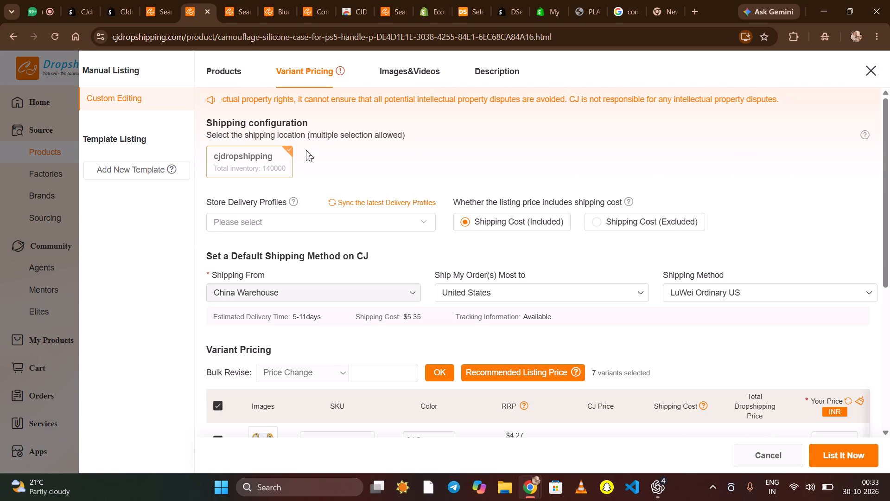
pyautogui.click(340, 215)
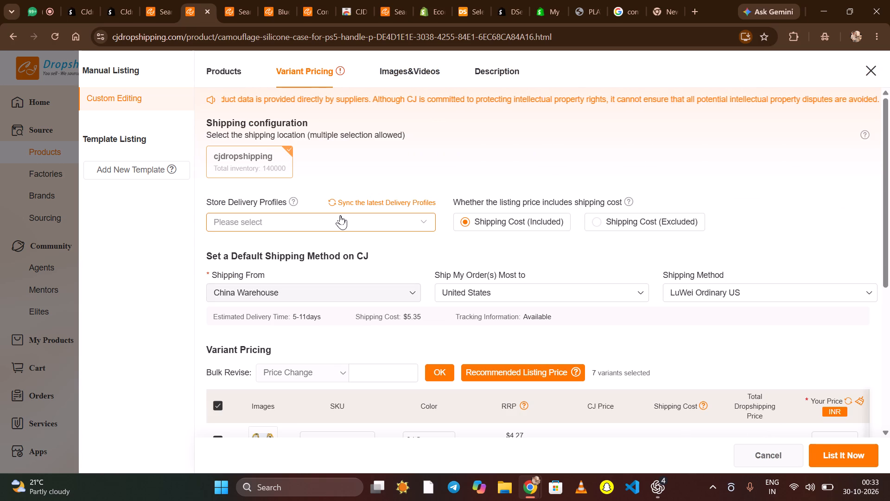
pyautogui.click(394, 222)
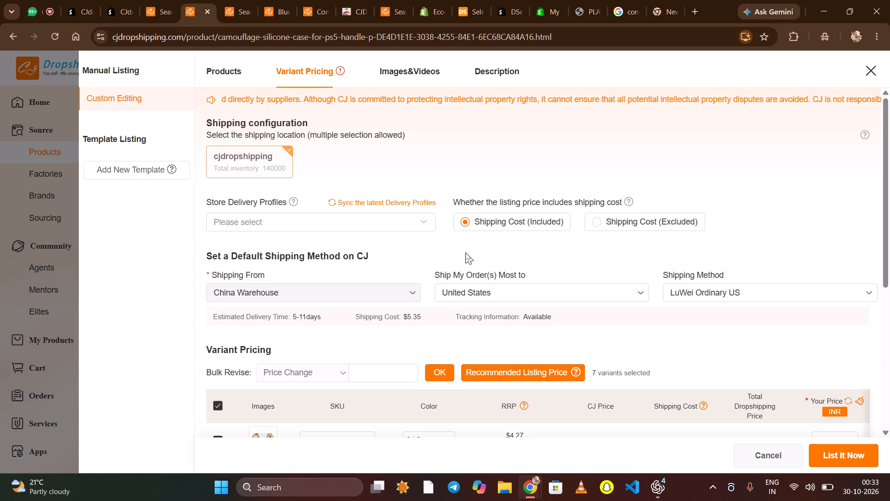
# Check the default CJ shipping settings: origin warehouse, destination country and the shipping methods with their costs and delivery times.
pyautogui.scroll(-2, 465, 252)
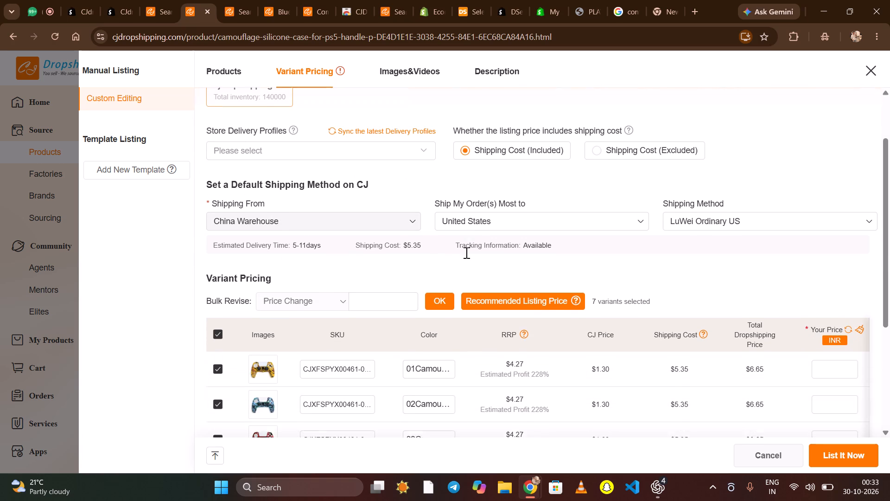
pyautogui.scroll(-1, 465, 252)
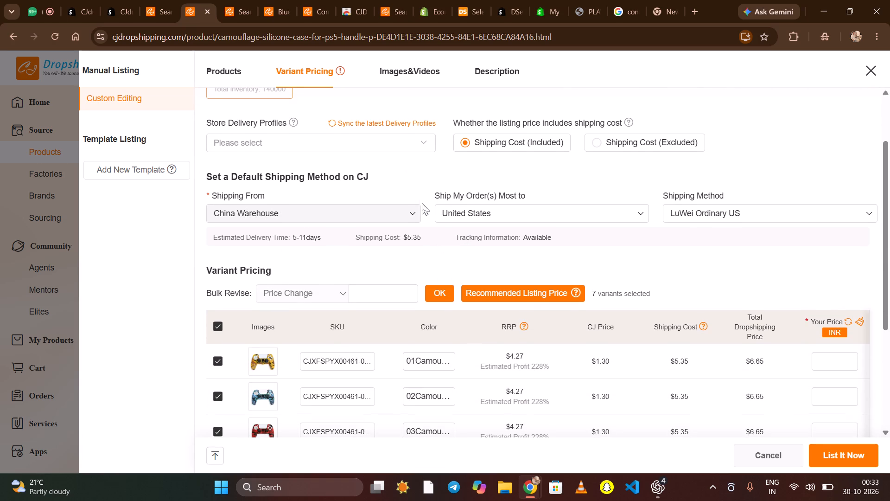
pyautogui.click(413, 212)
pyautogui.click(522, 214)
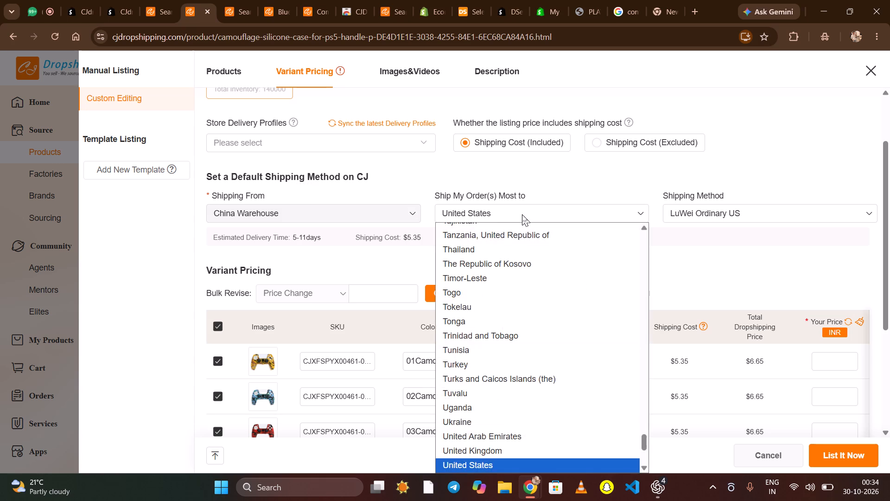
pyautogui.click(522, 214)
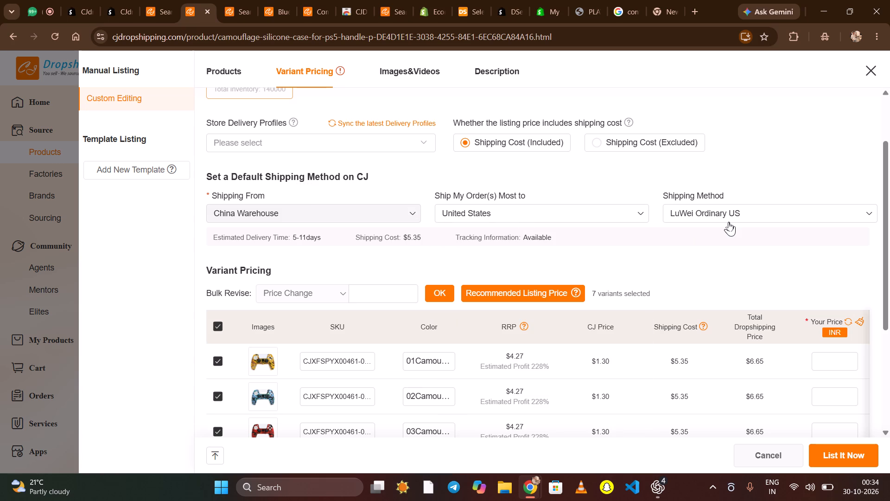
pyautogui.click(753, 212)
pyautogui.click(753, 212)
pyautogui.click(753, 212)
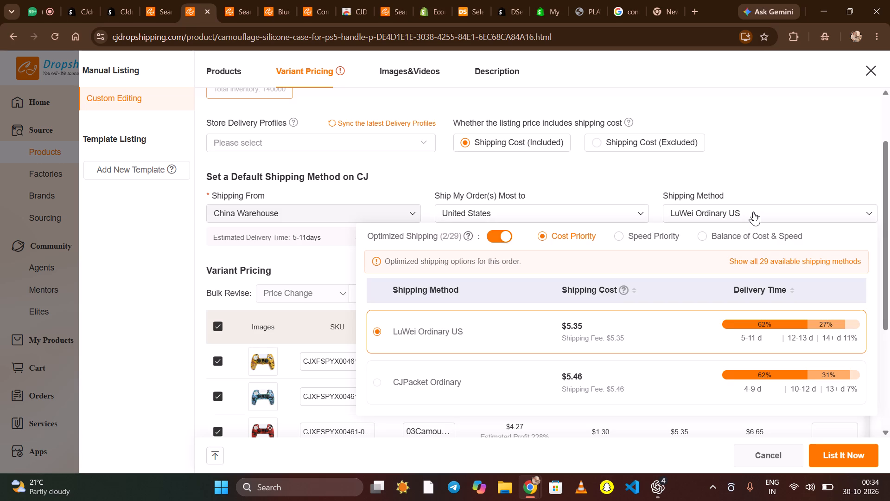
pyautogui.scroll(-1, 746, 323)
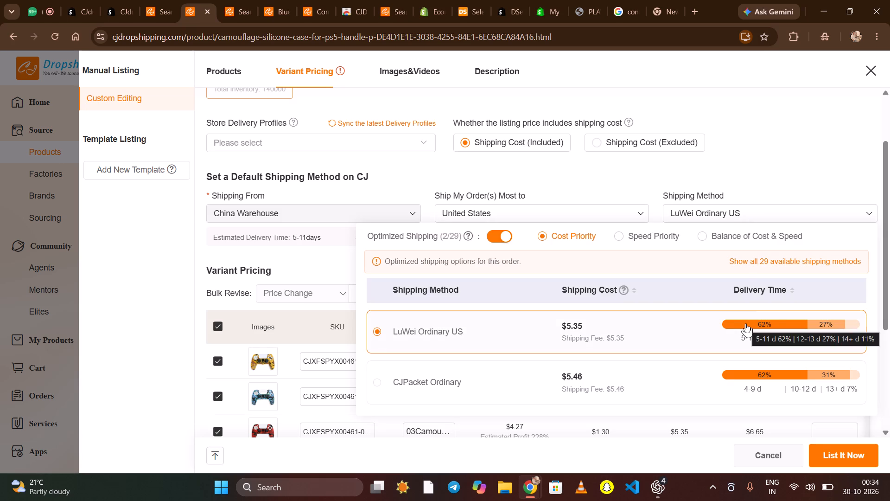
pyautogui.scroll(-1, 746, 323)
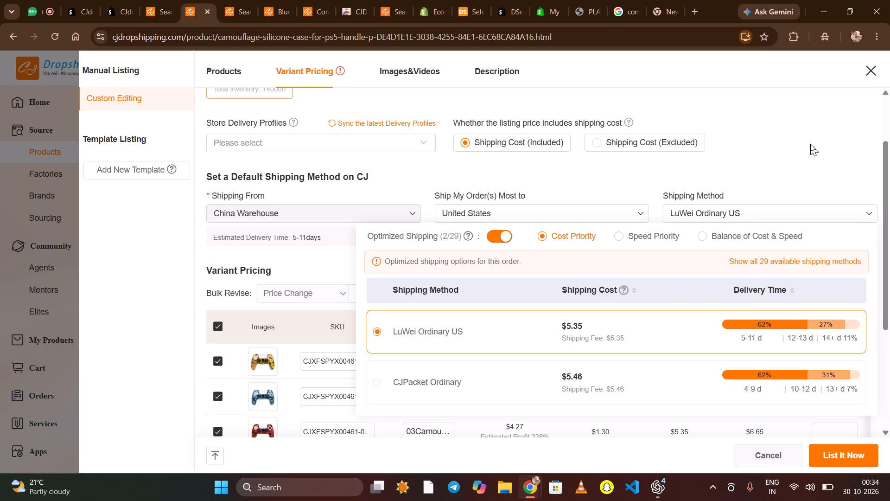
pyautogui.click(810, 144)
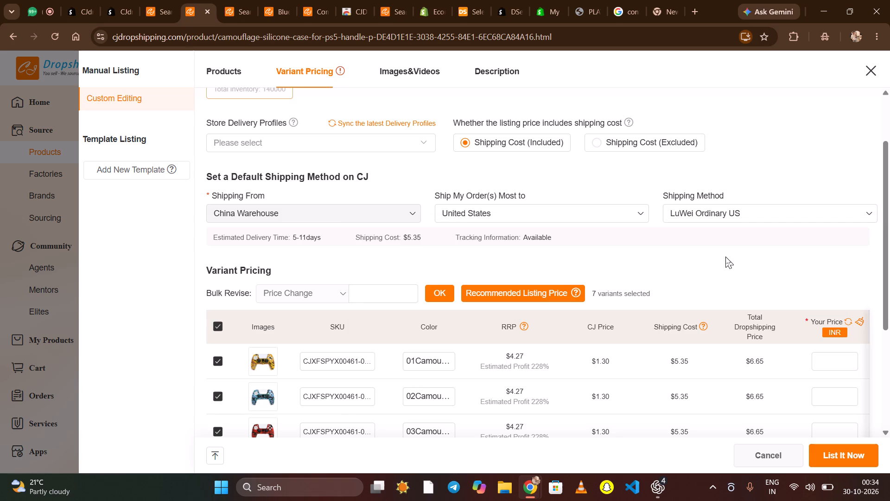
# Review the prices in the variant table and try to open the INR currency setting of the Your Price column.
pyautogui.scroll(-2, 590, 276)
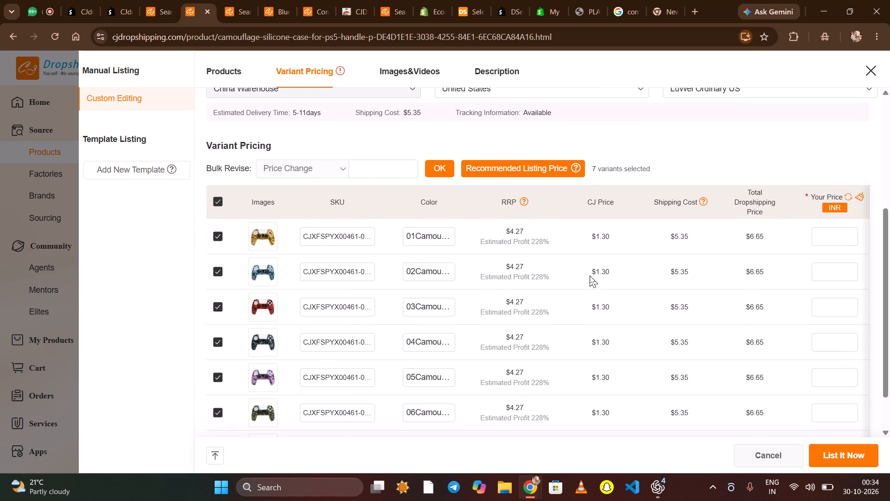
pyautogui.scroll(-2, 590, 276)
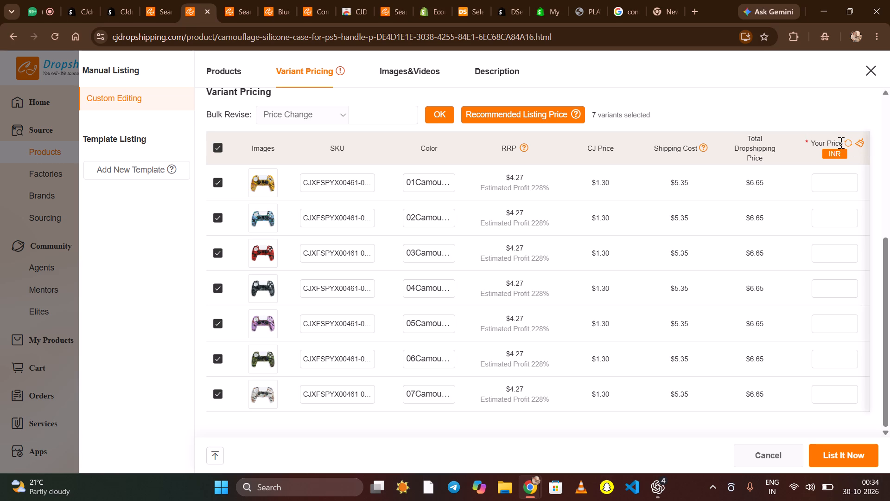
pyautogui.doubleClick(838, 155)
pyautogui.click(838, 155)
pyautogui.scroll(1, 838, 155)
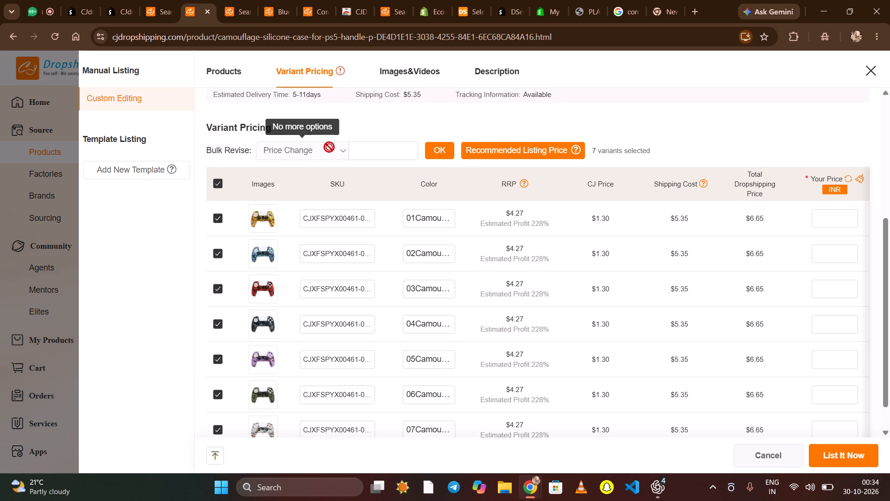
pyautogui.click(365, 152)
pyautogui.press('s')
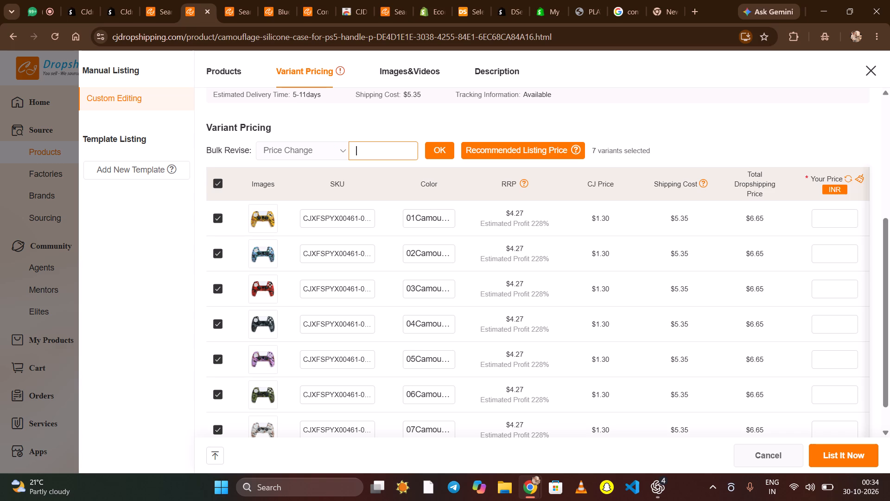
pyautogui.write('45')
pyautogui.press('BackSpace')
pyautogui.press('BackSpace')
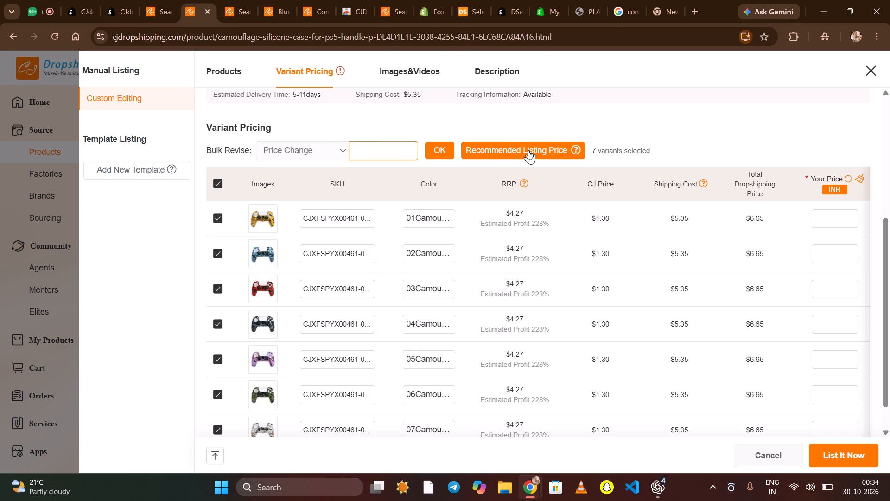
# Apply the recommended listing price to all seven selected variants, check the filled prices and dismiss the battery notification.
pyautogui.click(528, 150)
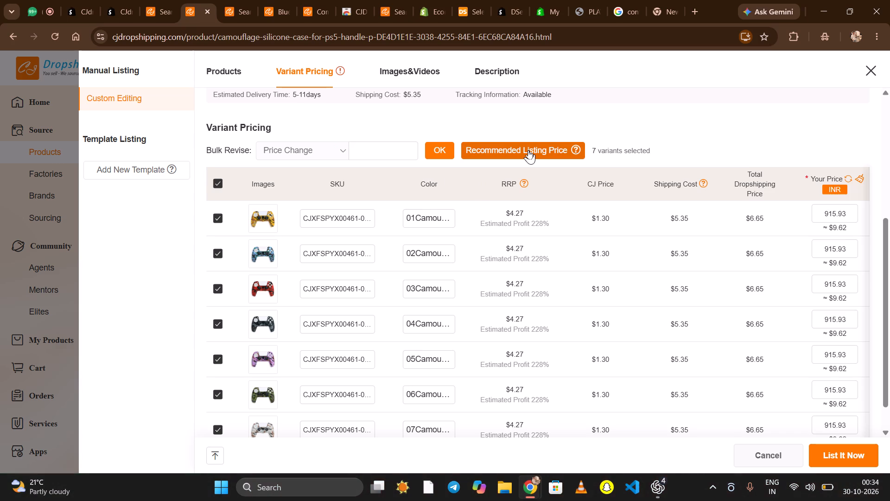
pyautogui.scroll(-1, 808, 317)
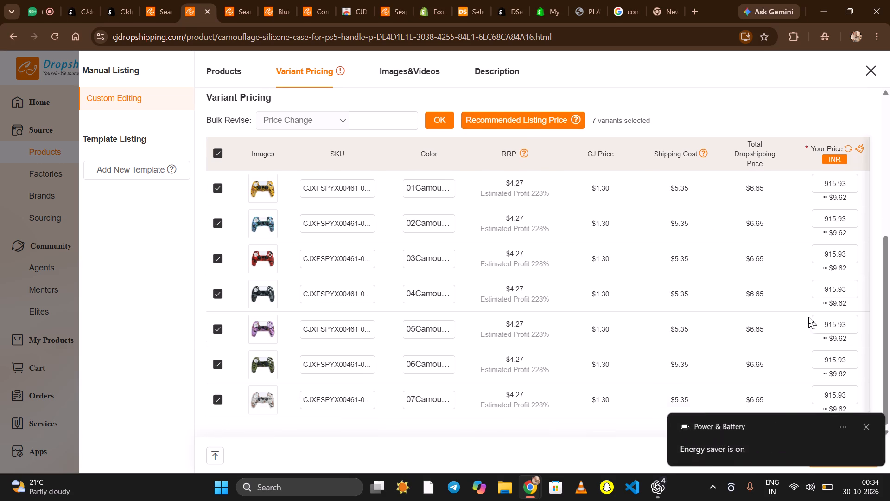
pyautogui.scroll(-2, 808, 317)
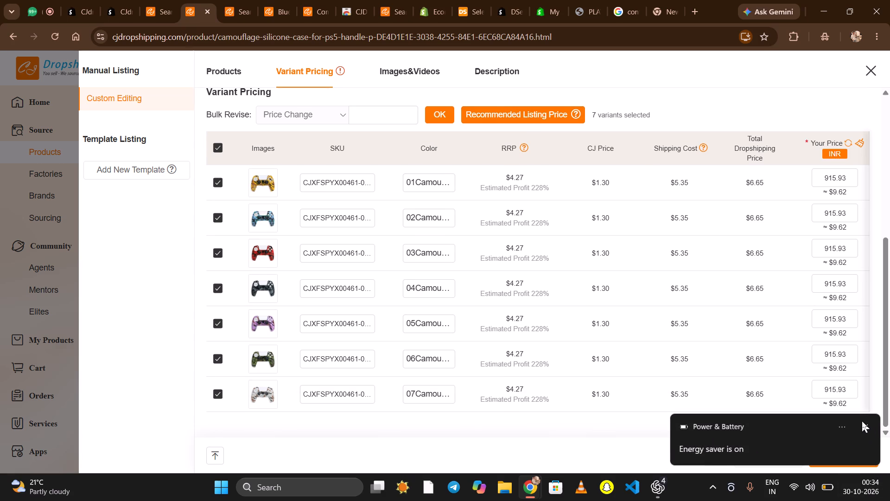
pyautogui.click(865, 424)
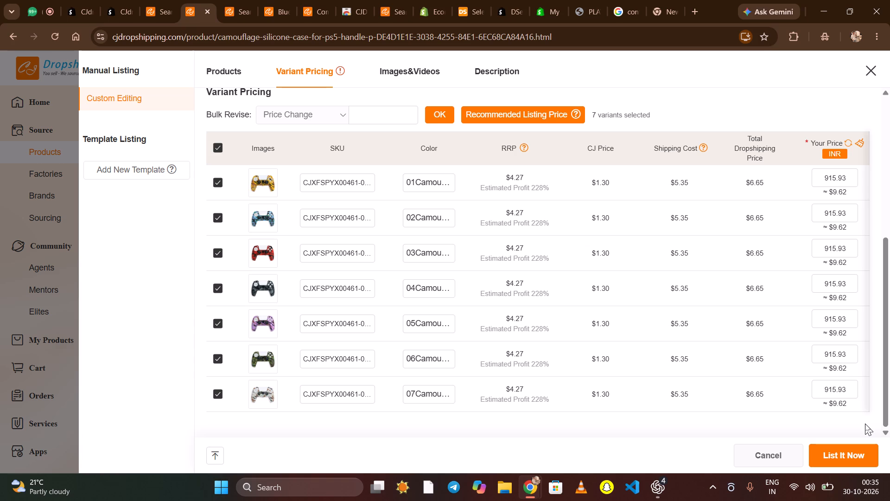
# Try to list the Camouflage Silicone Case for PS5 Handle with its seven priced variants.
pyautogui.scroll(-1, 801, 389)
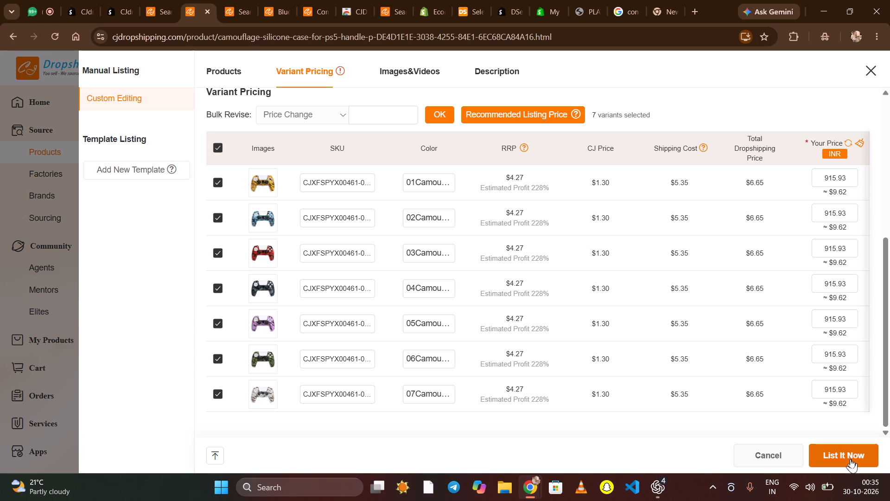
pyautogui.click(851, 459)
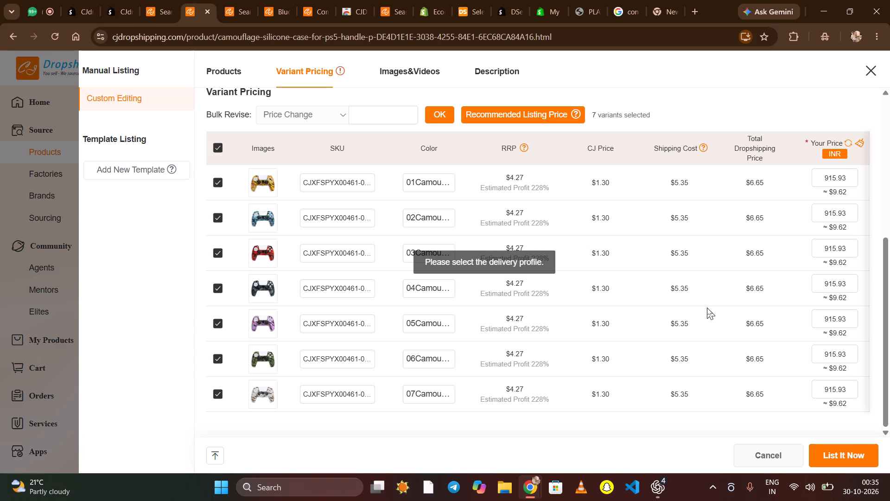
# Sync the latest store delivery profiles, recheck the profile choices and open the explanation of why none can be chosen.
pyautogui.scroll(3, 707, 308)
pyautogui.scroll(2, 478, 124)
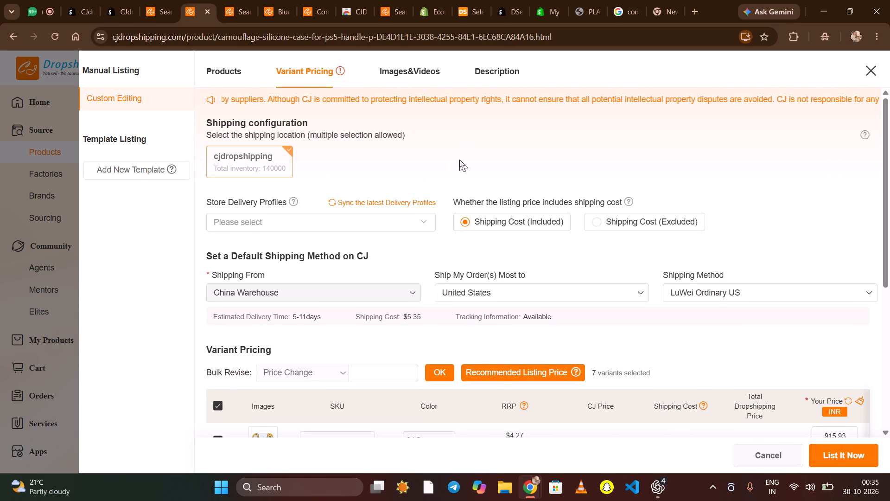
pyautogui.click(415, 205)
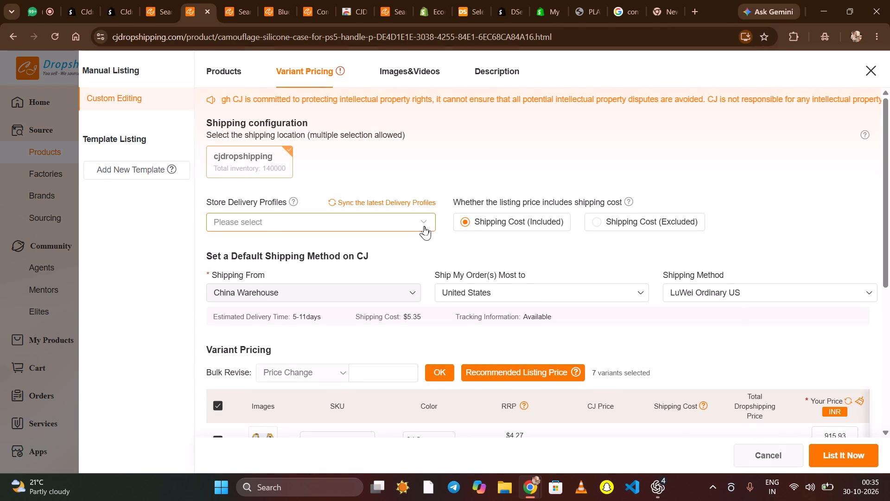
pyautogui.click(424, 226)
pyautogui.click(424, 226)
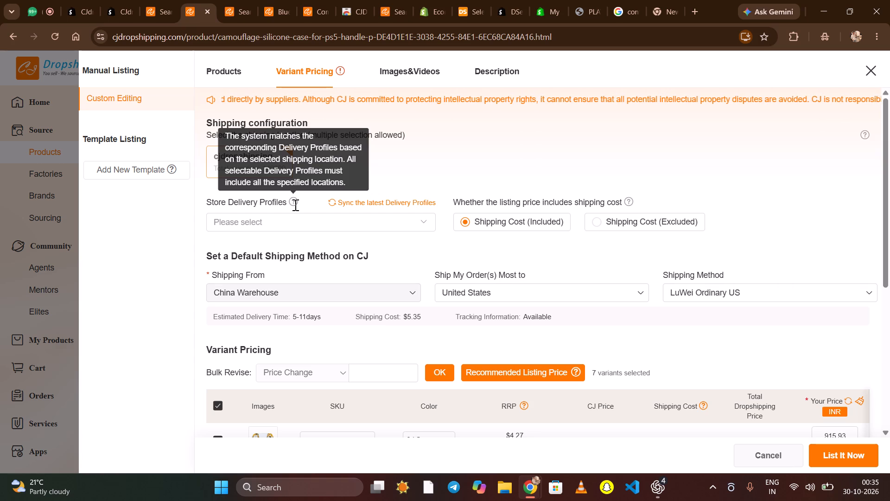
pyautogui.click(280, 221)
pyautogui.write('EE')
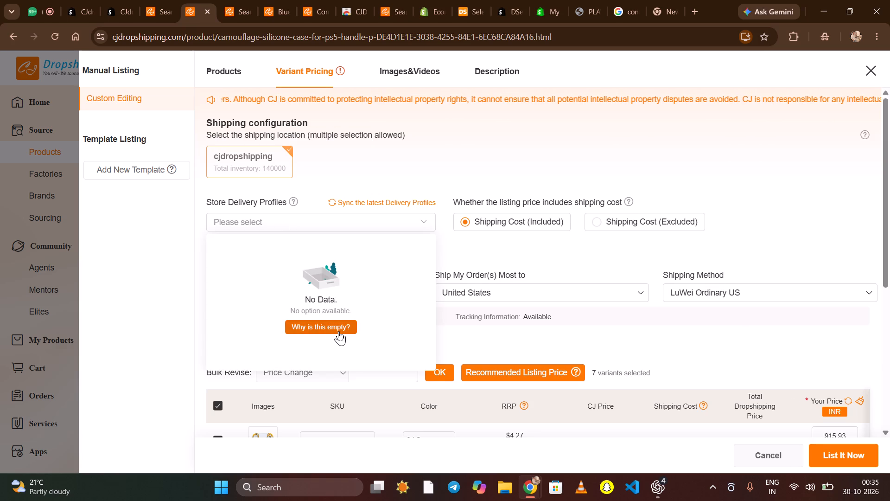
pyautogui.click(339, 331)
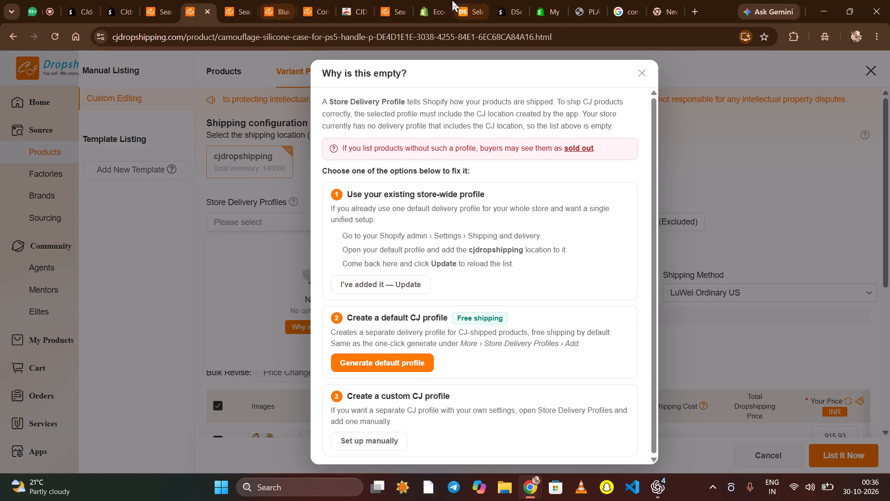
# Switch to the Shopify admin and examine the Shipping and delivery settings, including local delivery, against CJ's delivery profile instructions.
pyautogui.click(542, 0)
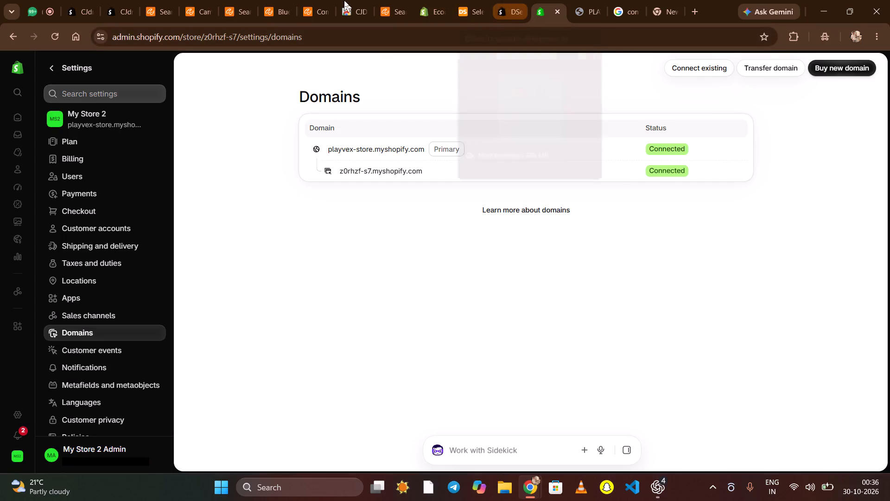
pyautogui.click(190, 0)
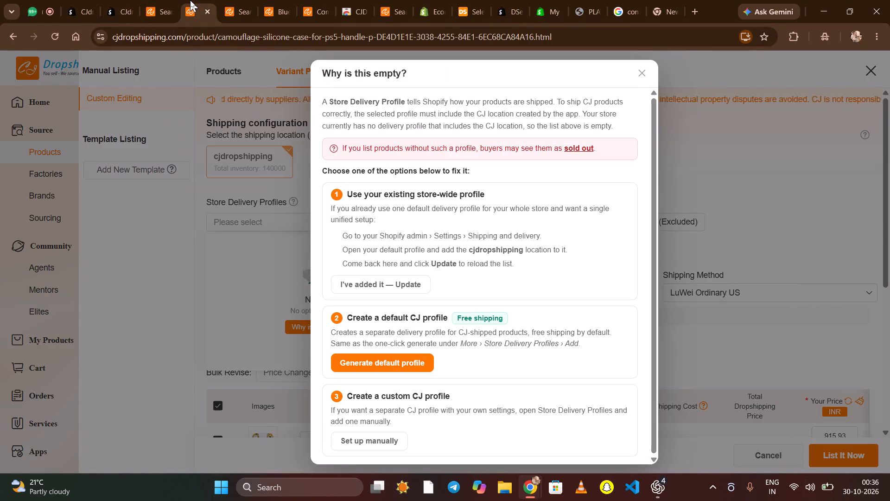
pyautogui.click(538, 0)
pyautogui.click(130, 240)
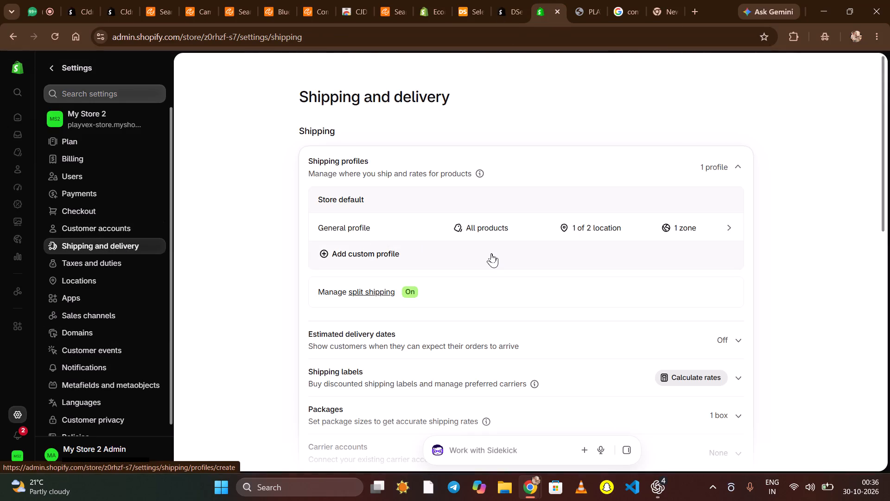
pyautogui.scroll(-2, 502, 253)
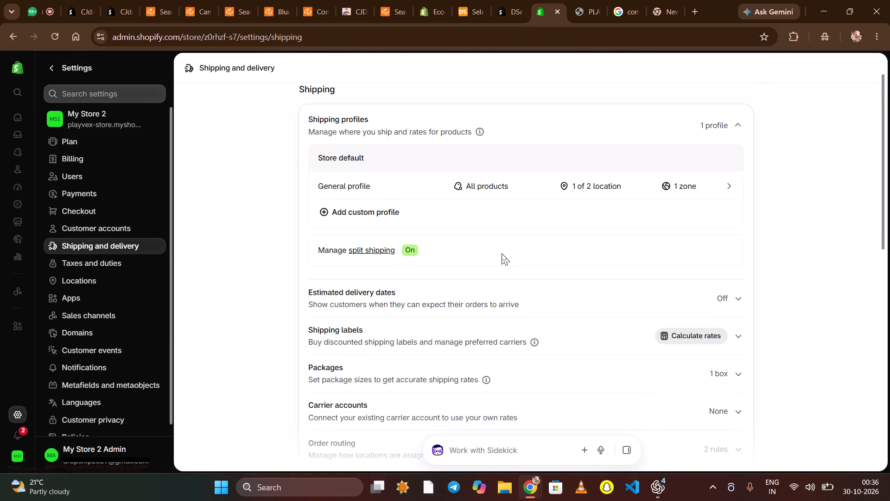
pyautogui.scroll(-1, 502, 253)
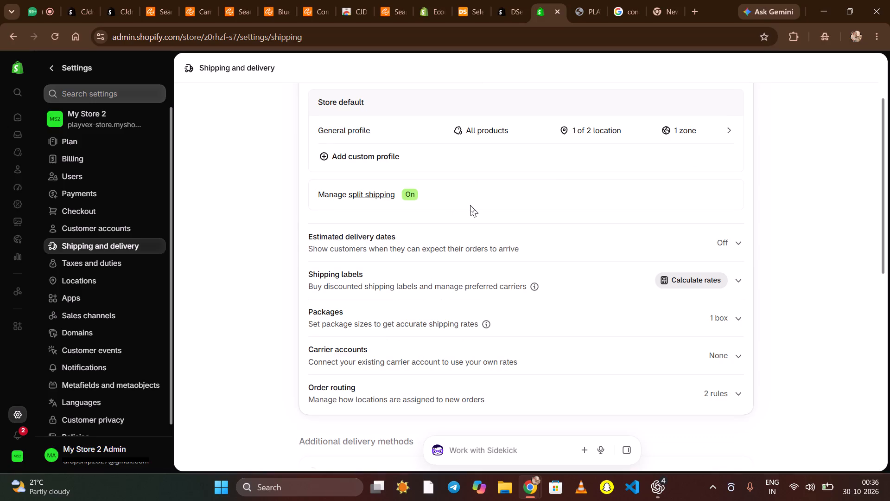
pyautogui.scroll(-2, 471, 206)
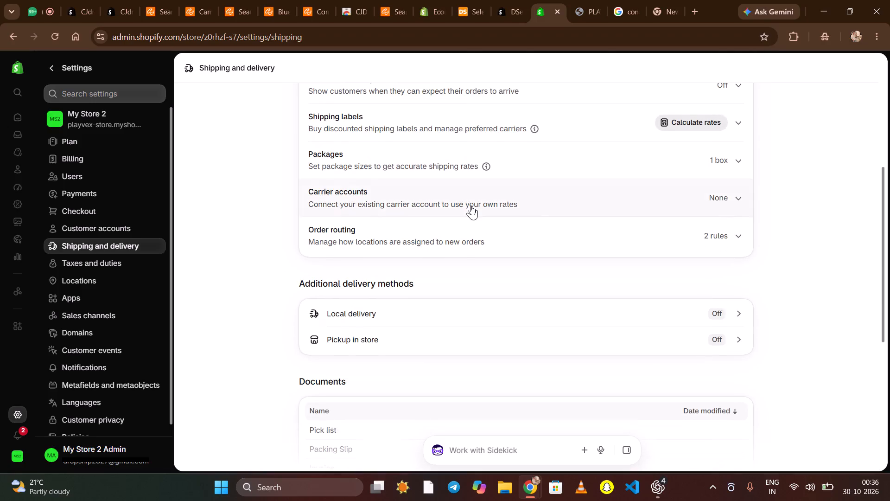
pyautogui.scroll(-1, 471, 206)
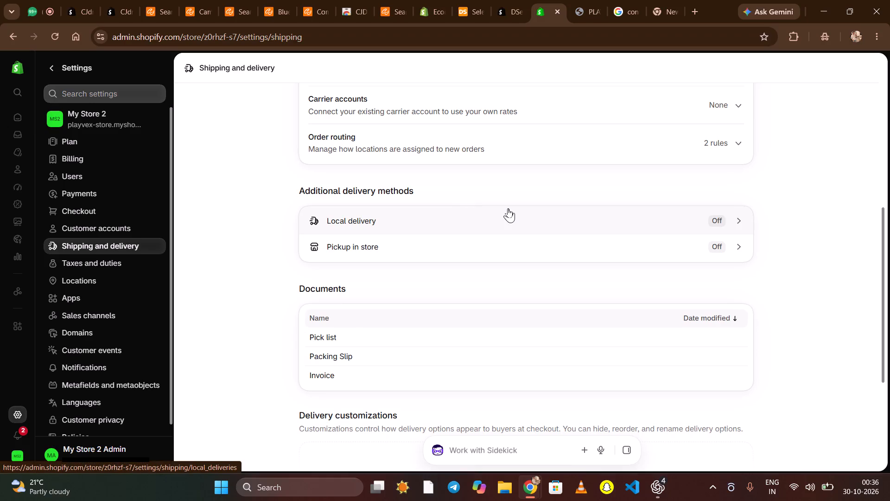
pyautogui.click(509, 208)
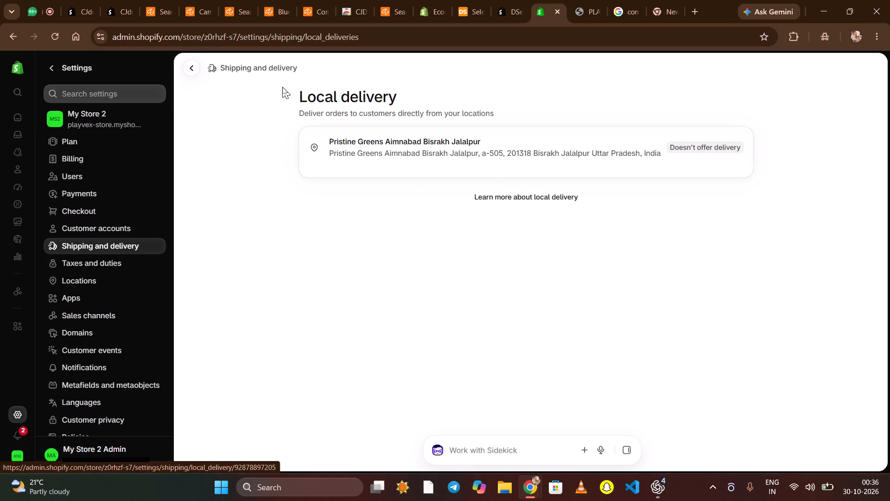
pyautogui.click(192, 62)
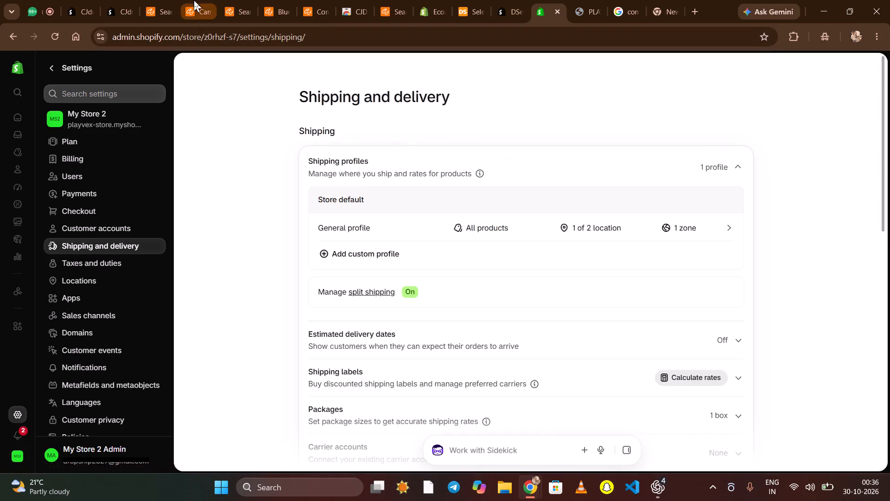
pyautogui.click(194, 0)
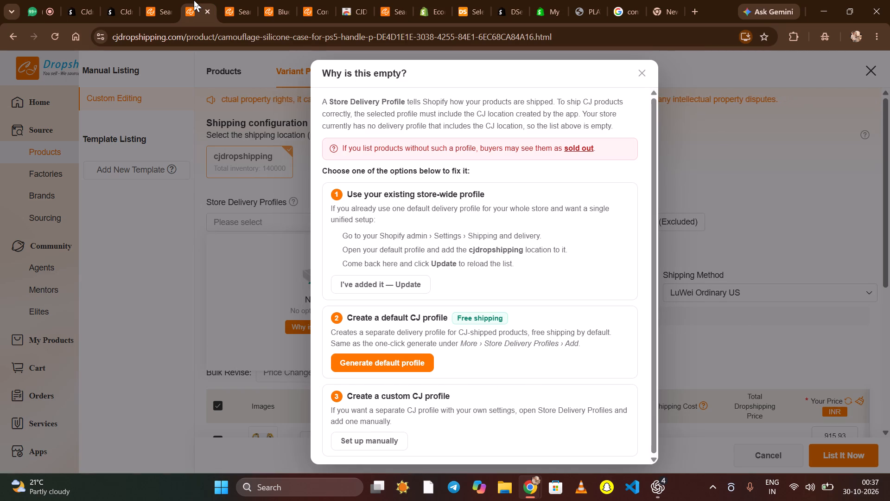
# In Shopify's General profile for shipping, add cjdropshipping as a fulfillment location and save the profile.
pyautogui.click(545, 0)
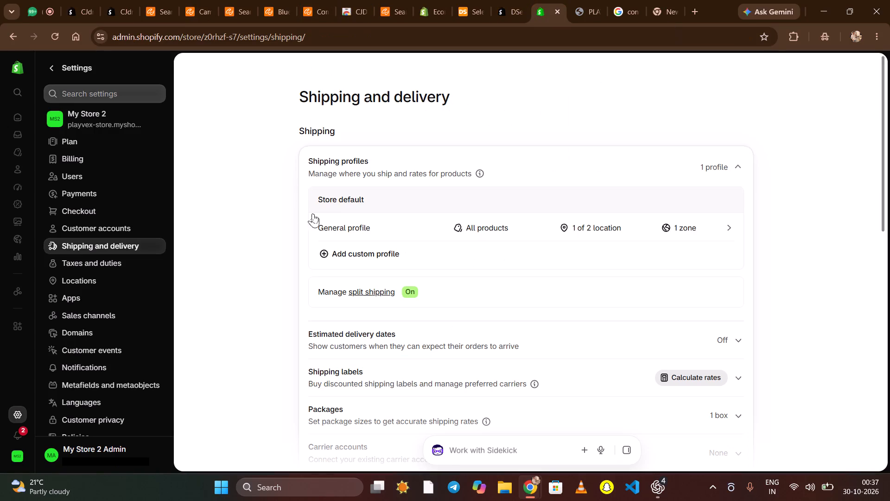
pyautogui.click(352, 202)
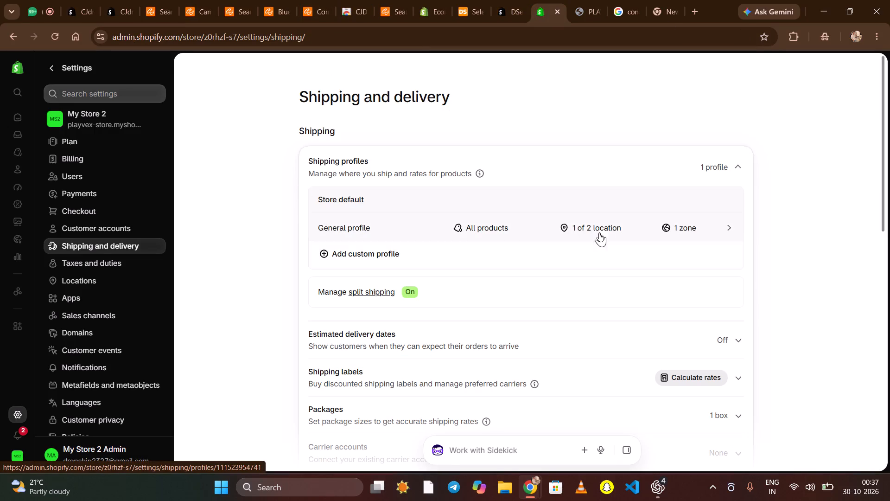
pyautogui.click(718, 227)
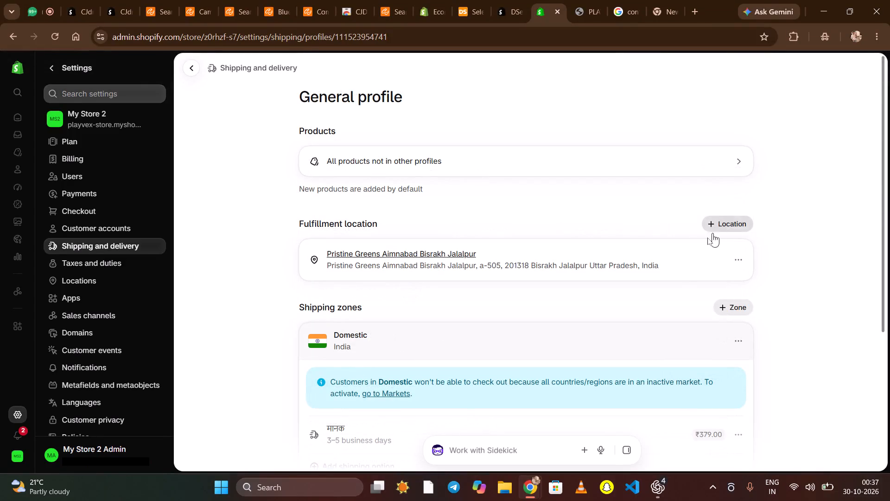
pyautogui.click(730, 227)
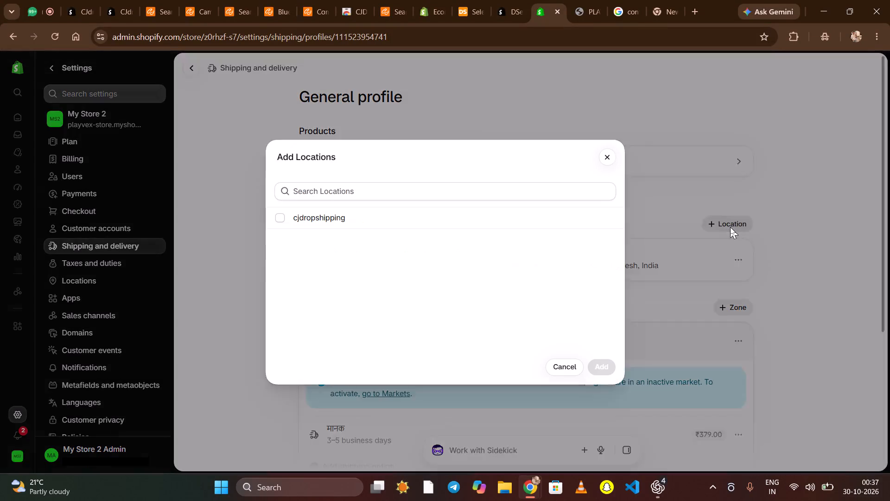
pyautogui.click(373, 214)
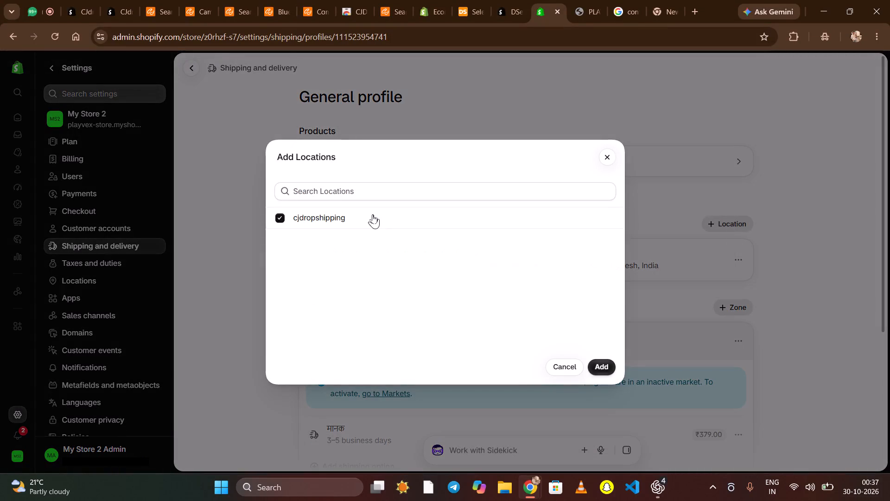
pyautogui.click(601, 368)
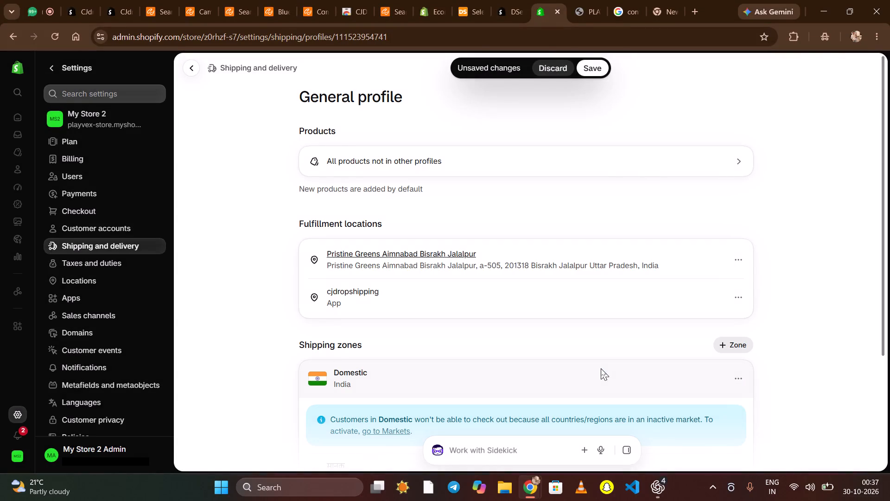
pyautogui.click(594, 74)
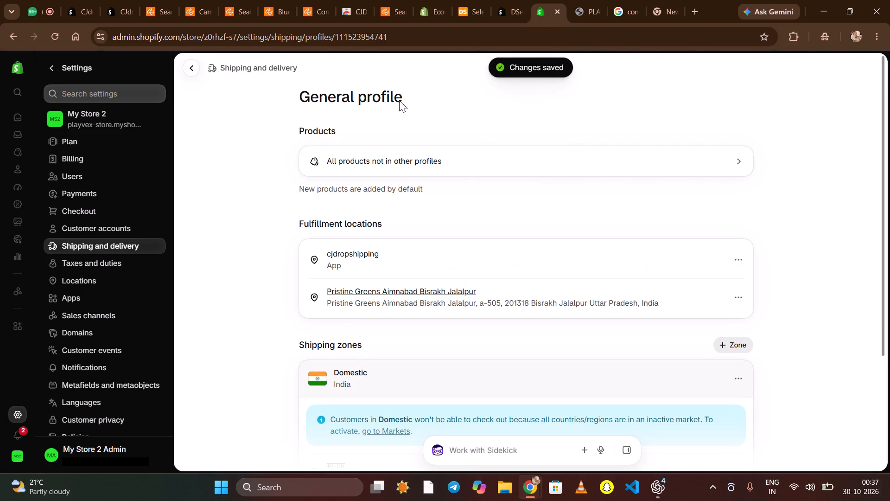
# Return to the CJdropshipping listing, update the delivery profiles and choose General profile as the store delivery profile.
pyautogui.click(108, 0)
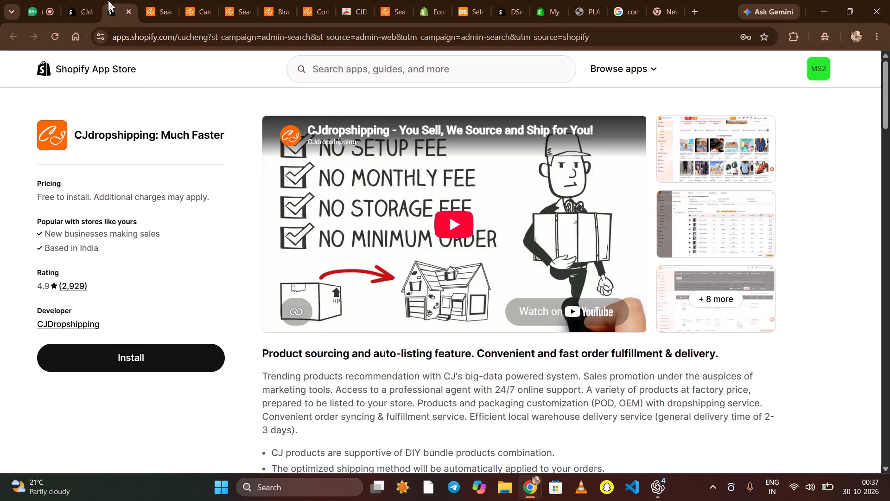
pyautogui.click(150, 0)
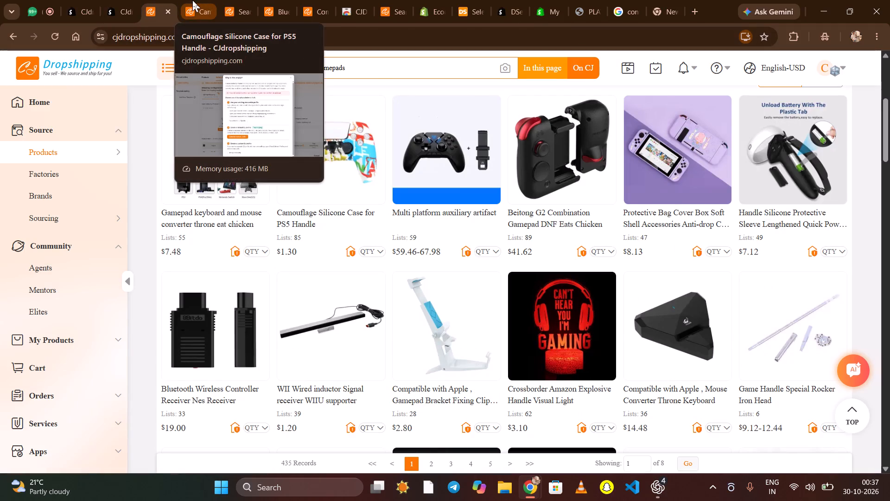
pyautogui.click(192, 0)
pyautogui.click(385, 289)
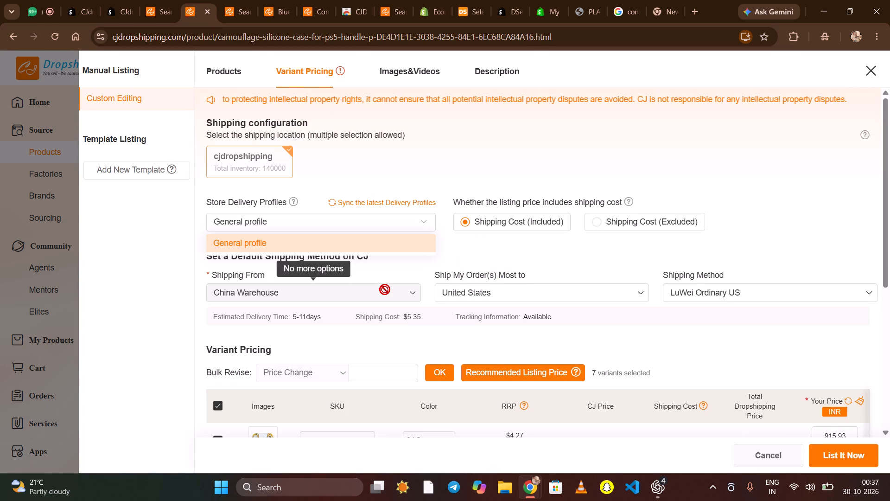
pyautogui.click(348, 238)
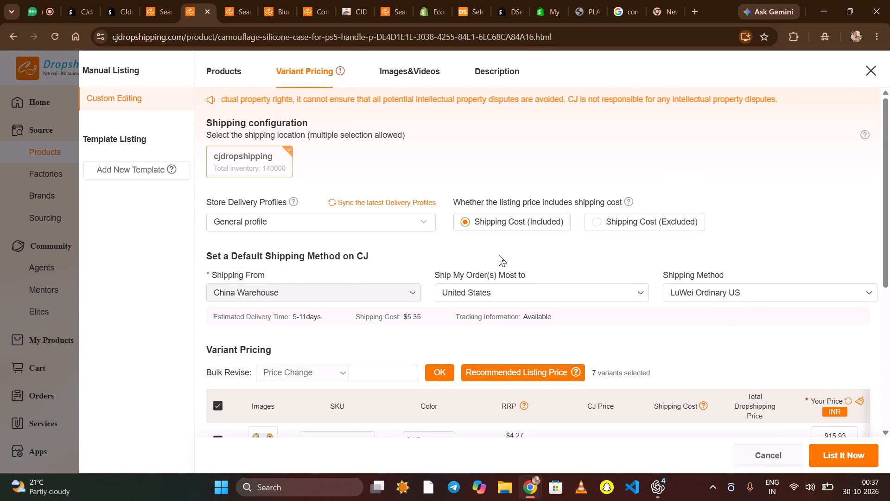
# Review the listing's variant table, marketing images and product description.
pyautogui.scroll(-2, 499, 255)
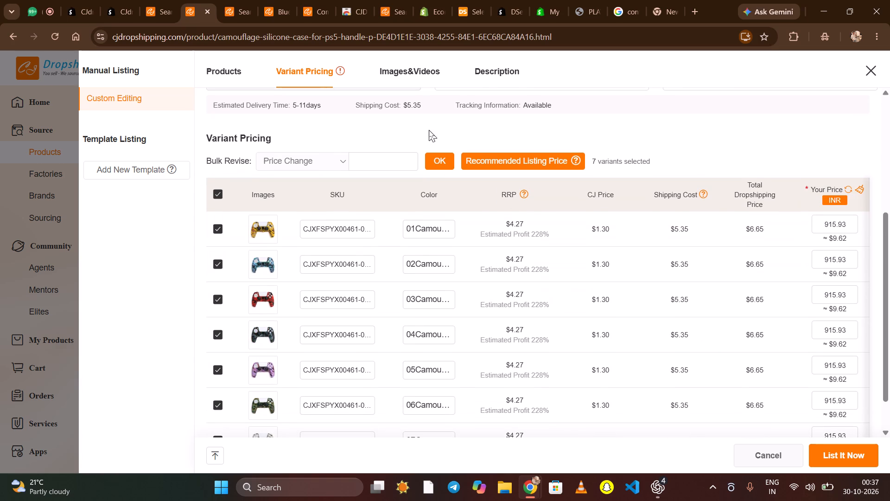
pyautogui.click(414, 71)
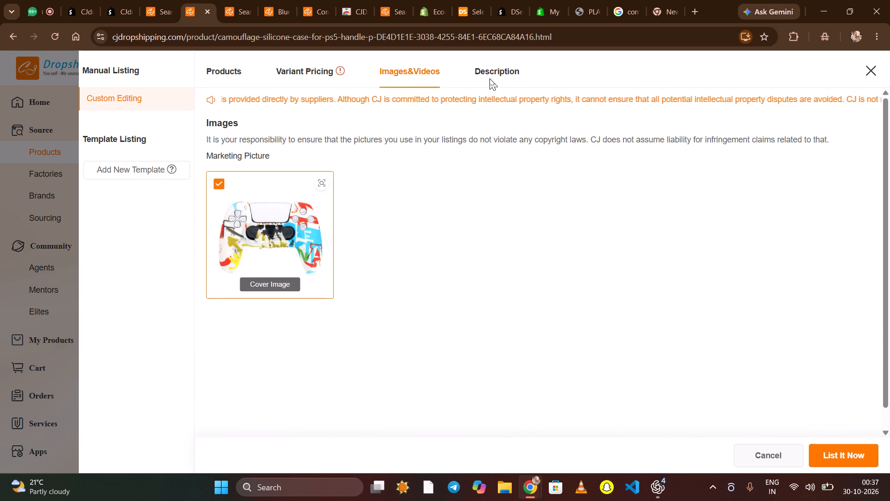
pyautogui.click(489, 78)
pyautogui.click(489, 73)
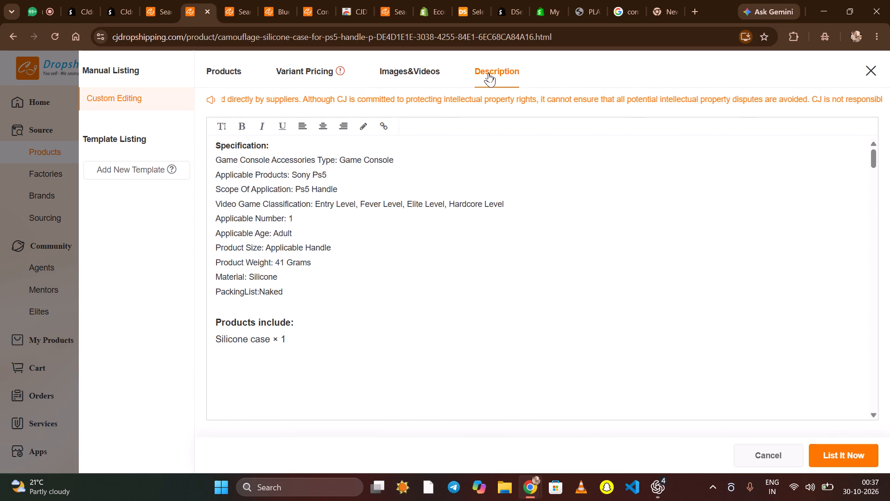
# Recheck the variant pricing and shipping setup and submit the Camouflage Silicone Case for PS5 Handle for listing.
pyautogui.click(319, 76)
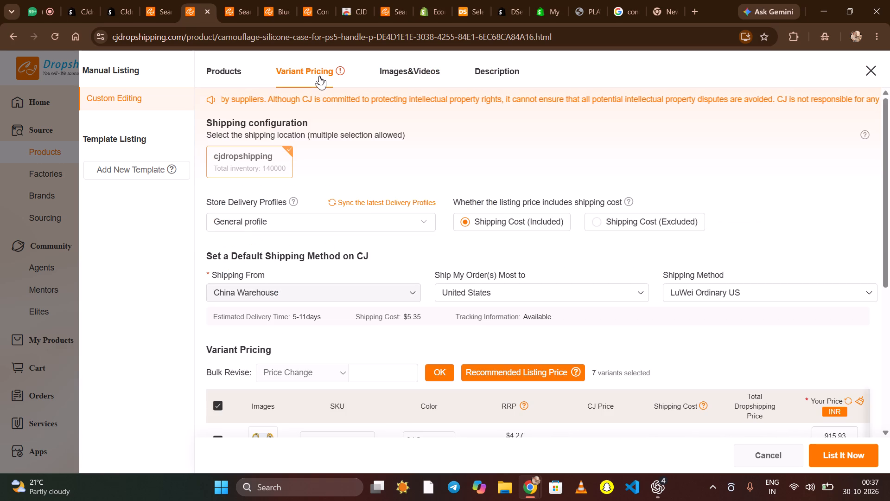
pyautogui.scroll(-1, 405, 260)
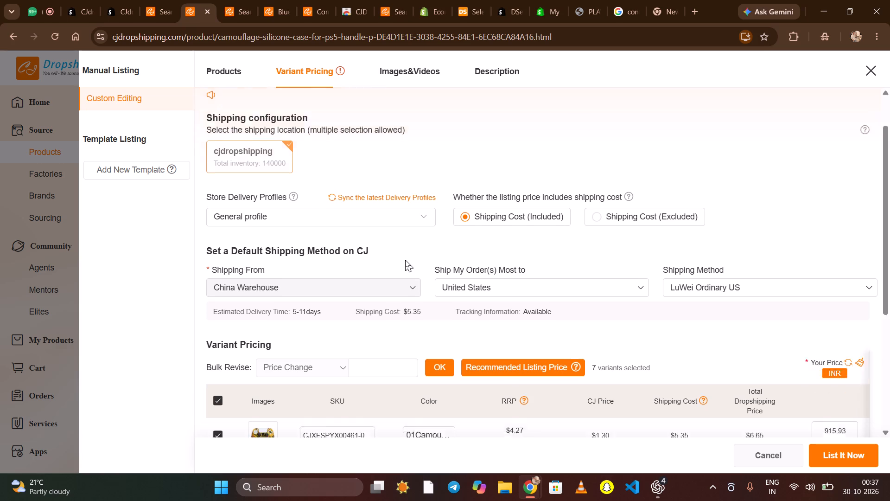
pyautogui.scroll(-5, 405, 260)
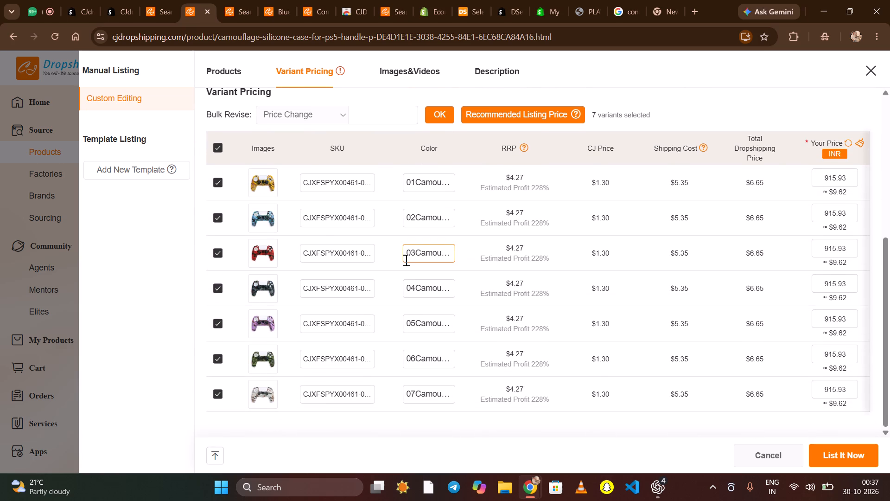
pyautogui.click(834, 450)
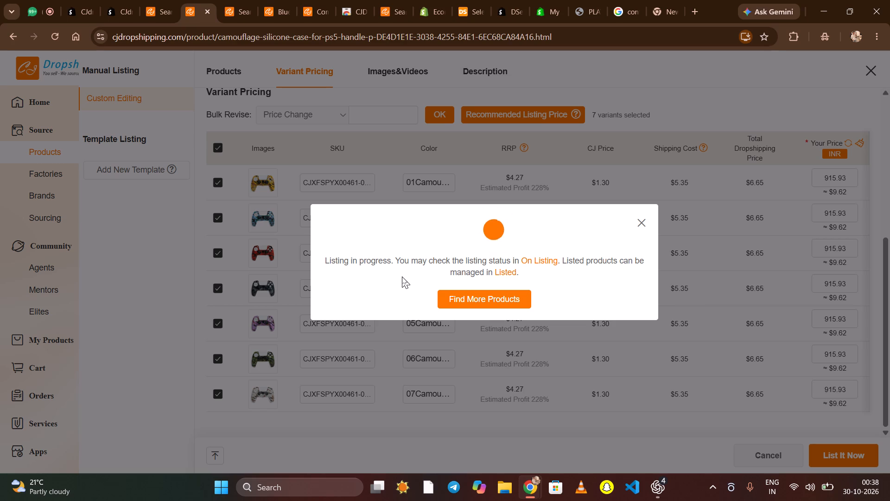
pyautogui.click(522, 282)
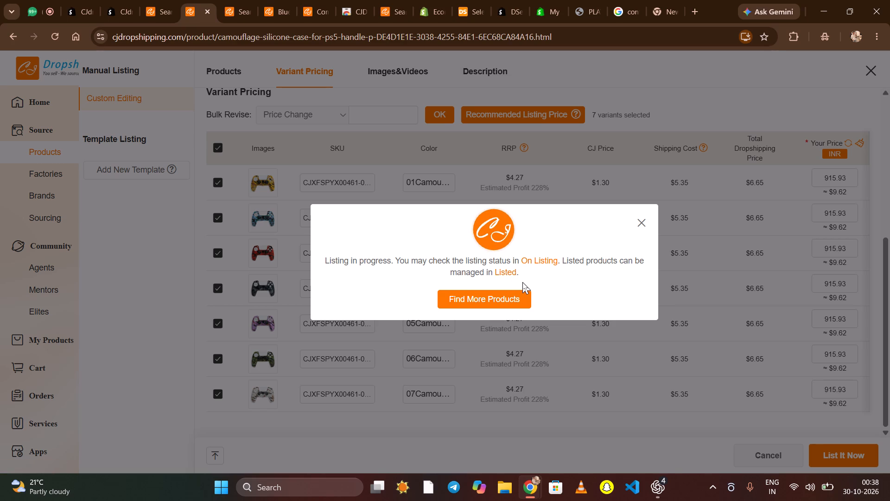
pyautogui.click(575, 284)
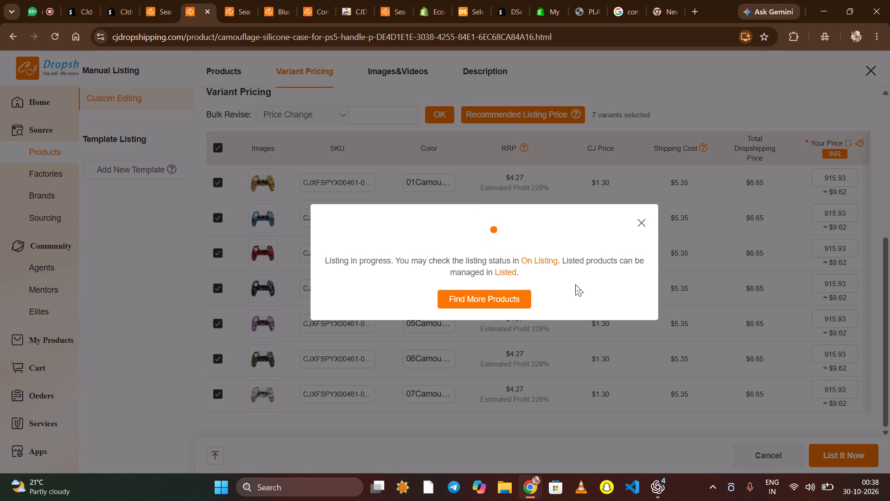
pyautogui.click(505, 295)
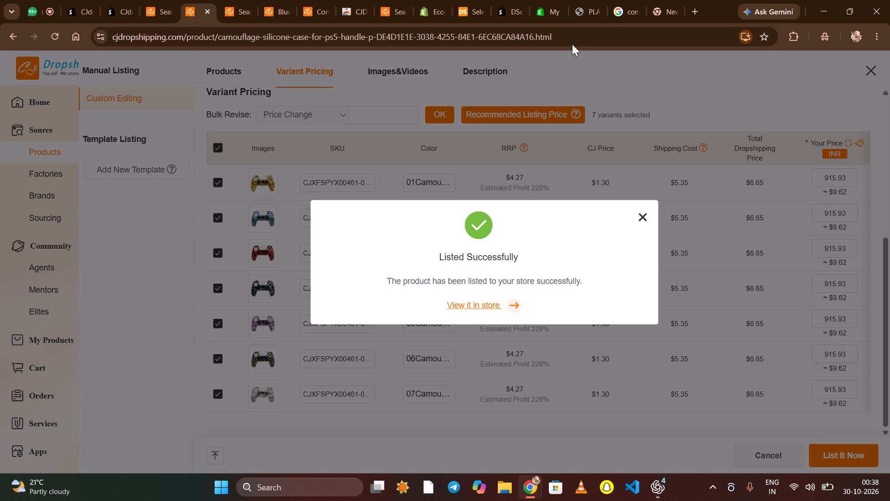
# Reload the PLAYVEX storefront and open the product page of the Camouflage Silicone Case for PS5 Handle.
pyautogui.click(584, 0)
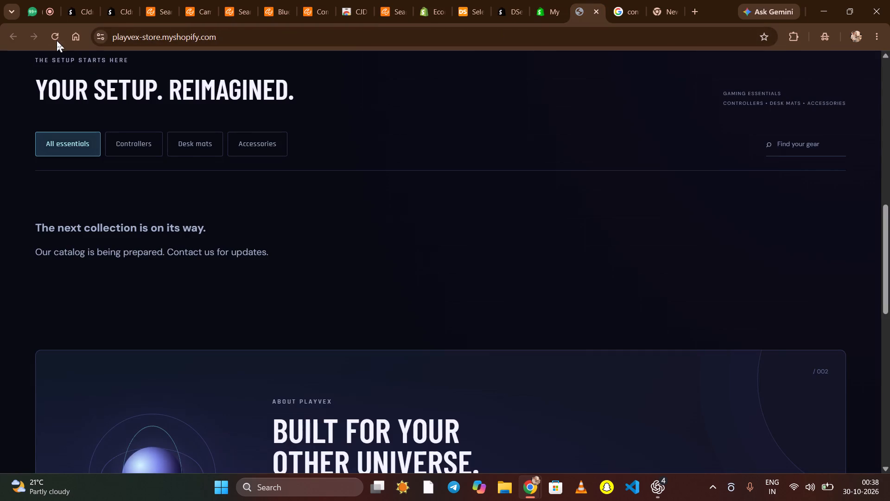
pyautogui.click(56, 40)
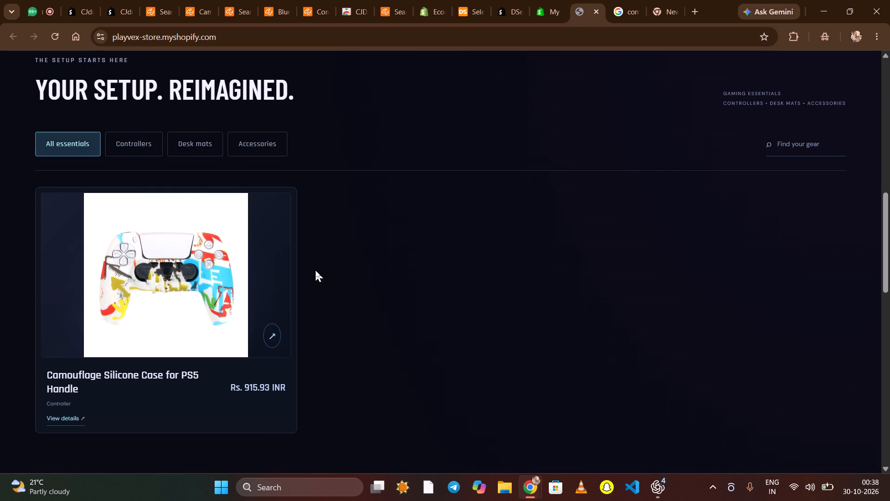
pyautogui.click(374, 294)
pyautogui.click(271, 324)
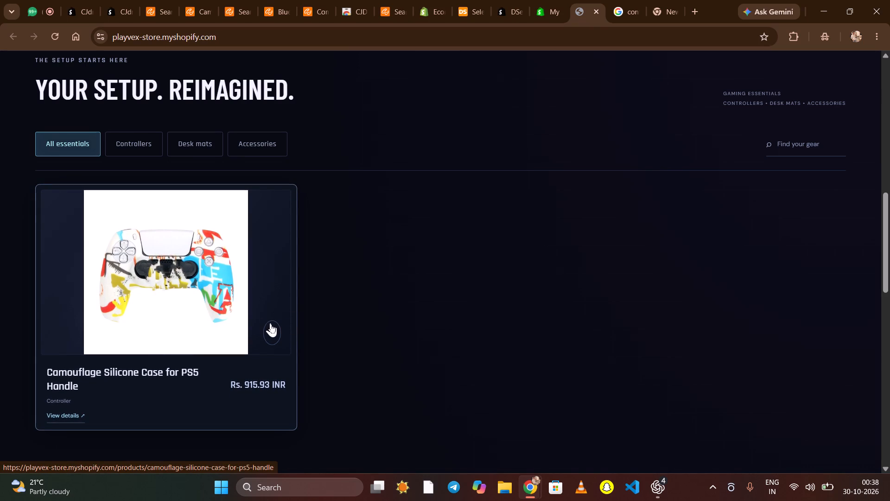
# Examine the product page's price, specification, description images and purchase section.
pyautogui.scroll(-2, 423, 288)
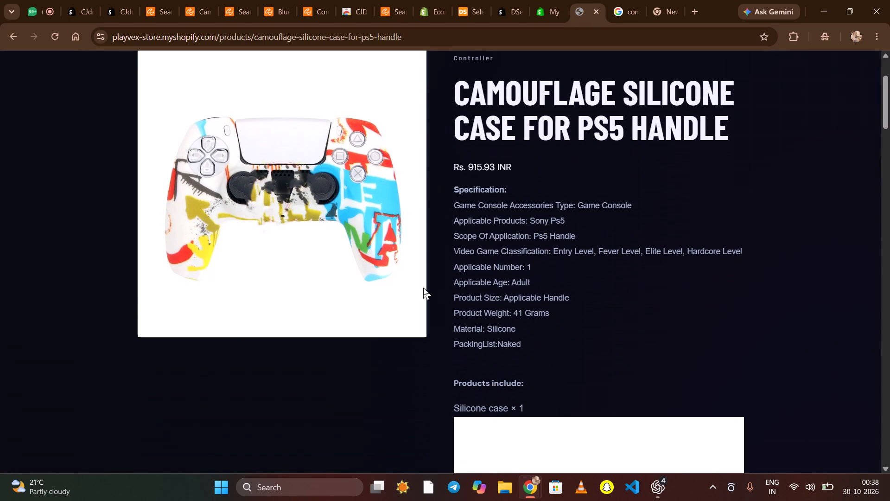
pyautogui.scroll(-7, 423, 288)
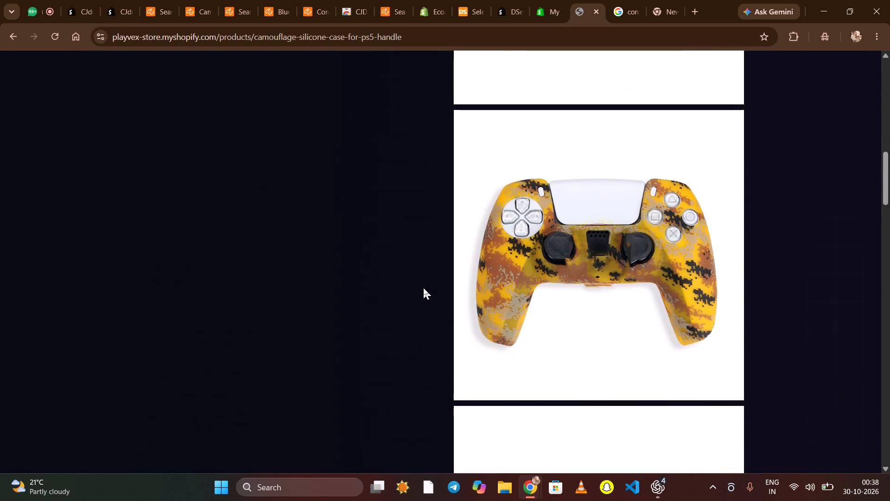
pyautogui.scroll(-6, 423, 288)
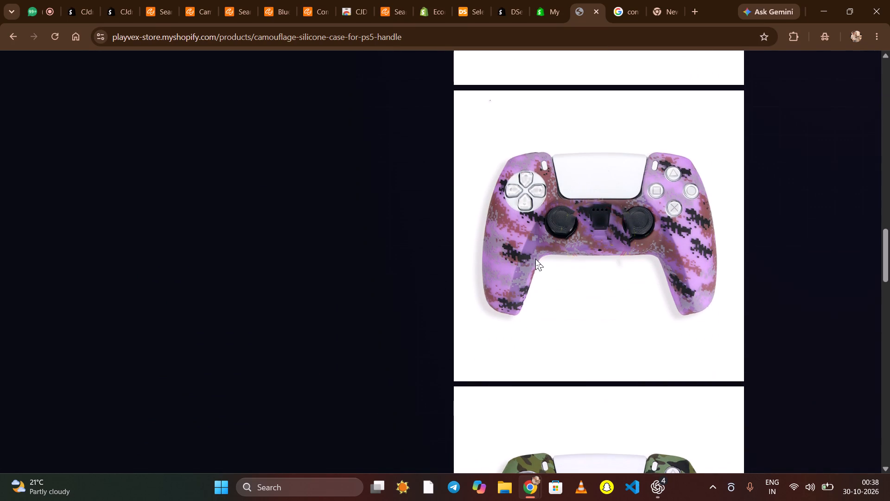
pyautogui.click(535, 259)
pyautogui.scroll(-3, 535, 259)
pyautogui.scroll(13, 535, 259)
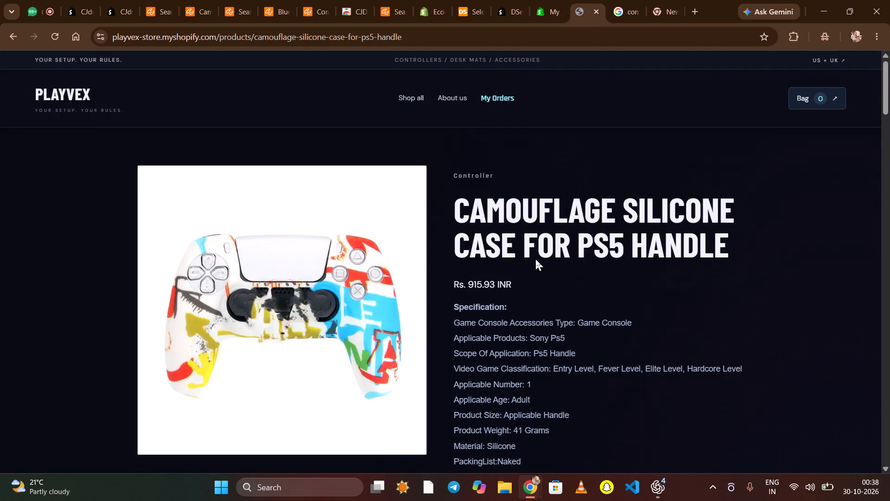
pyautogui.scroll(-2, 535, 259)
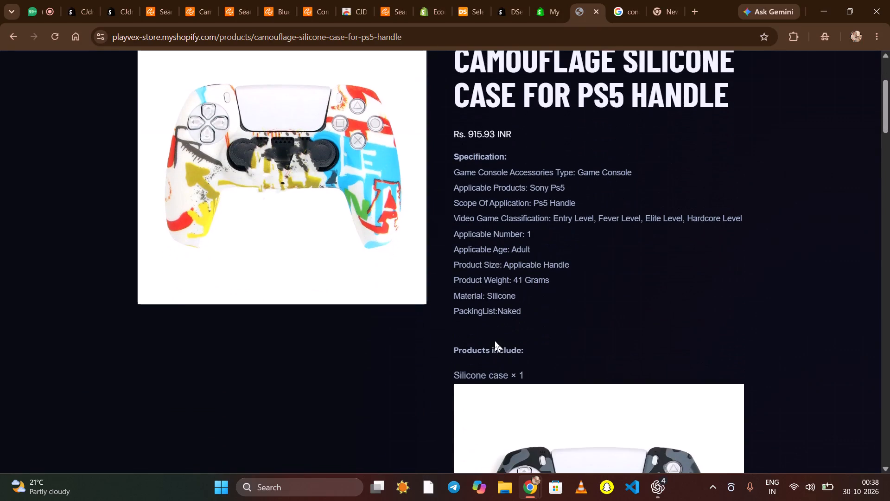
pyautogui.scroll(3, 495, 340)
pyautogui.scroll(-3, 497, 248)
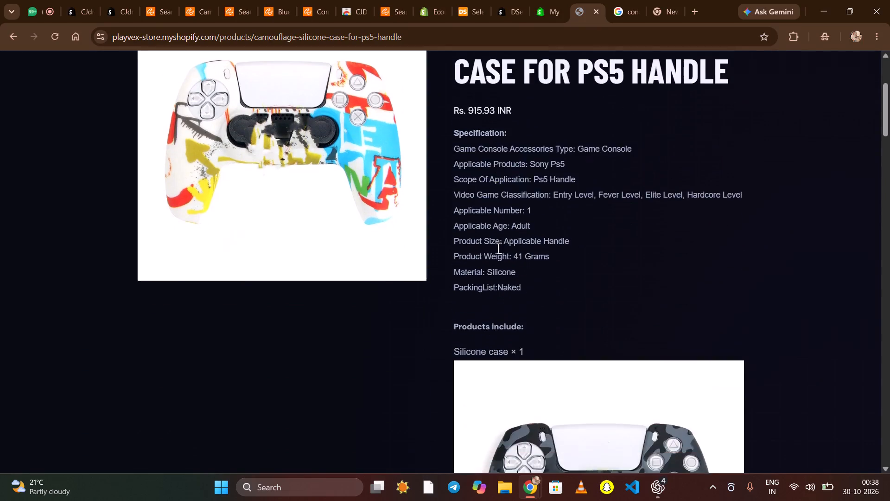
pyautogui.scroll(-11, 497, 248)
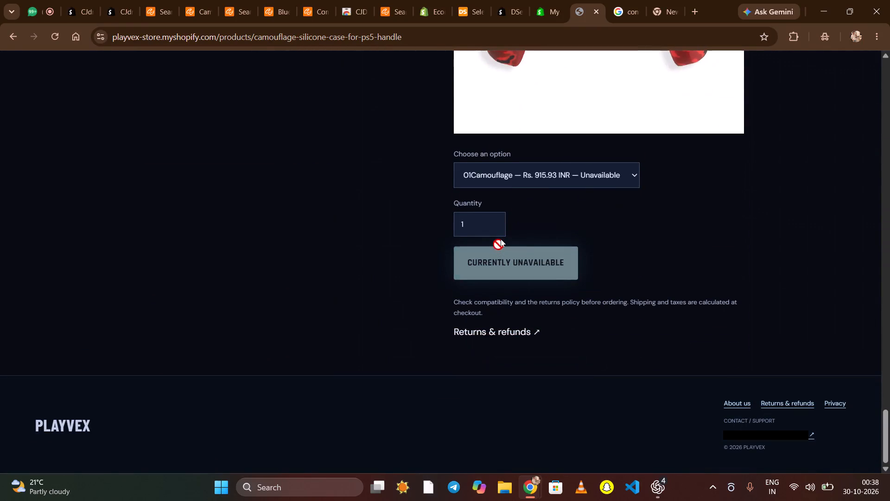
# Check the availability of the camouflage variants in the product's option selector.
pyautogui.click(558, 174)
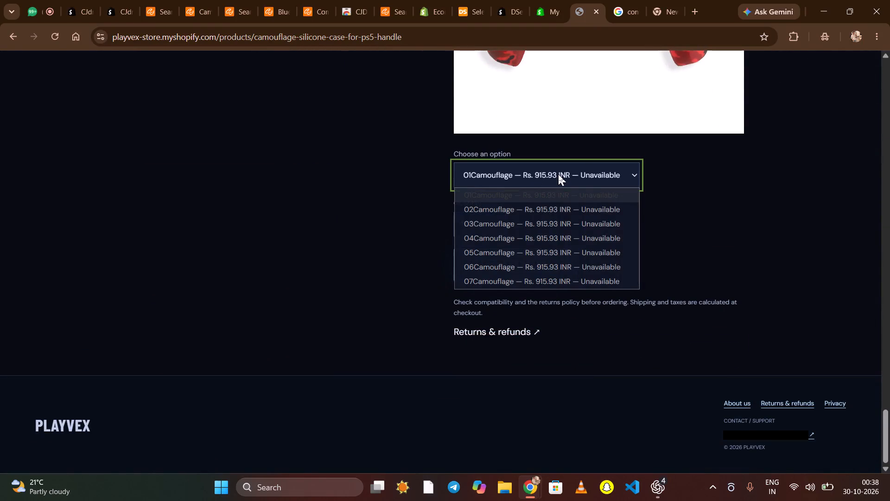
pyautogui.click(552, 210)
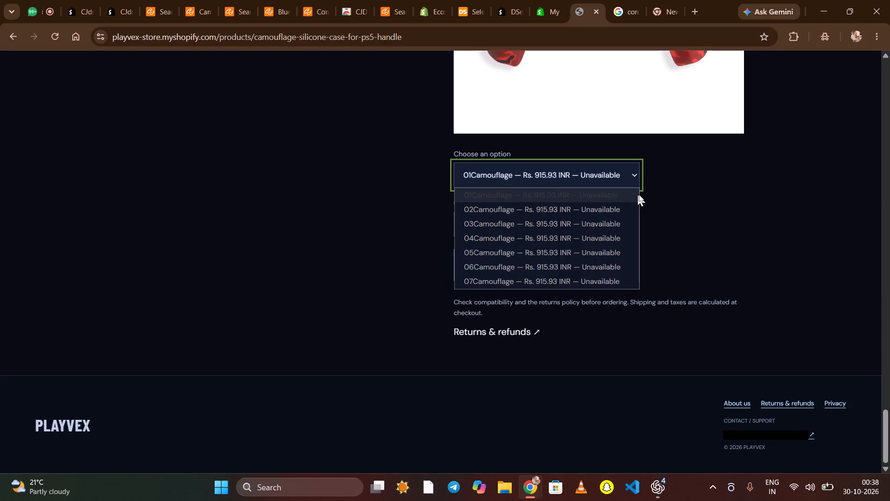
pyautogui.click(686, 199)
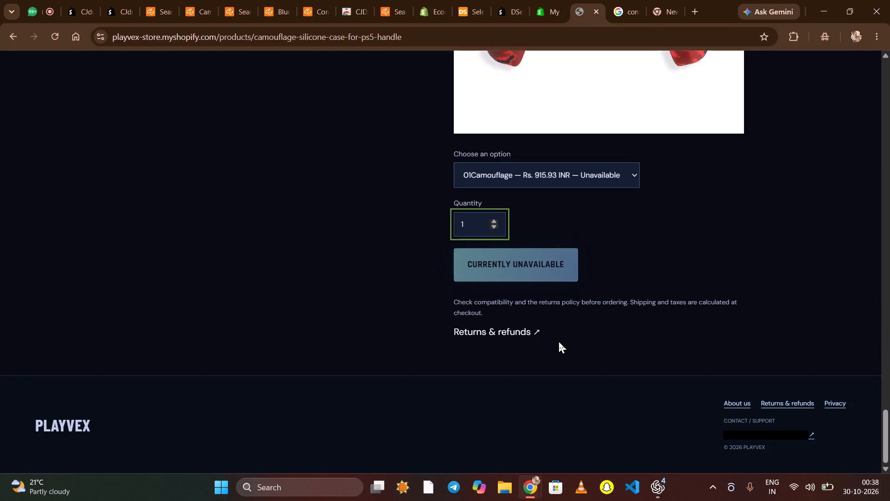
pyautogui.click(541, 251)
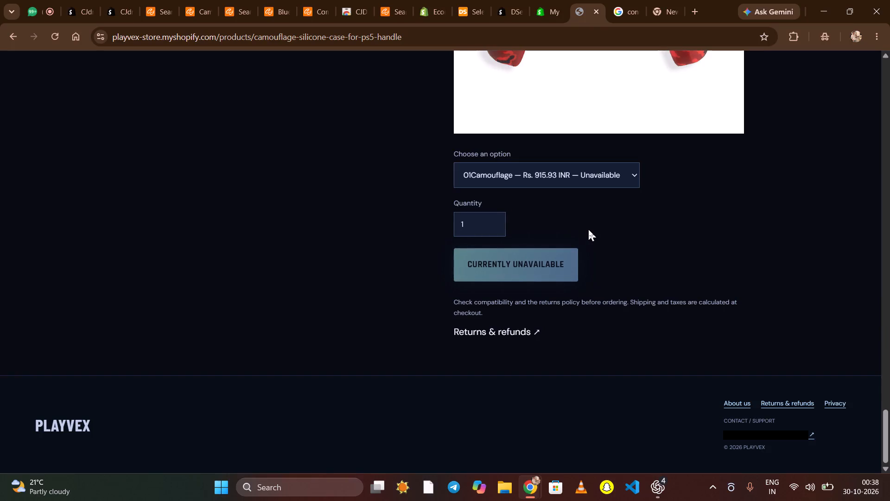
pyautogui.click(611, 230)
pyautogui.click(620, 174)
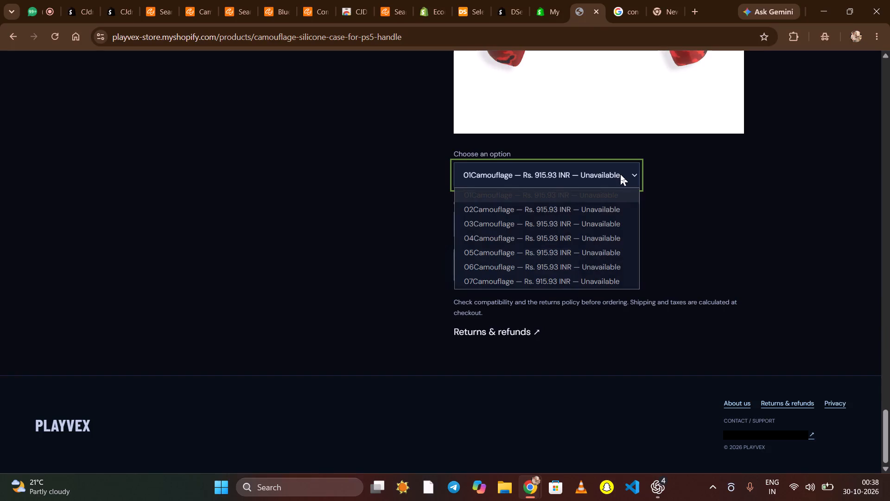
pyautogui.click(487, 230)
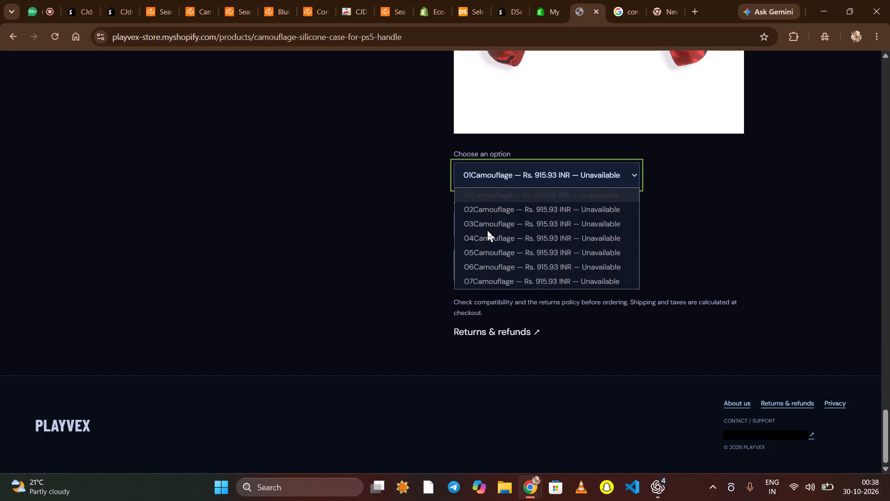
pyautogui.click(486, 239)
pyautogui.click(721, 250)
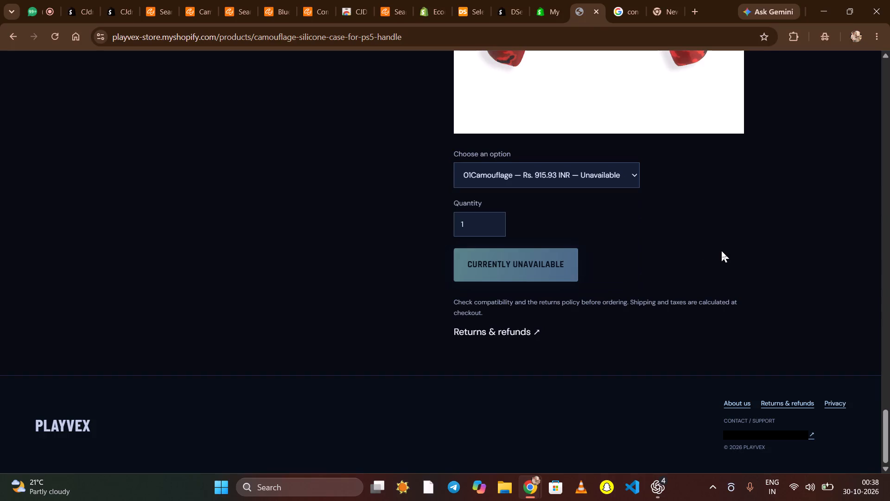
# Try the US + UK region label in the storefront header.
pyautogui.scroll(17, 721, 250)
pyautogui.scroll(4, 721, 250)
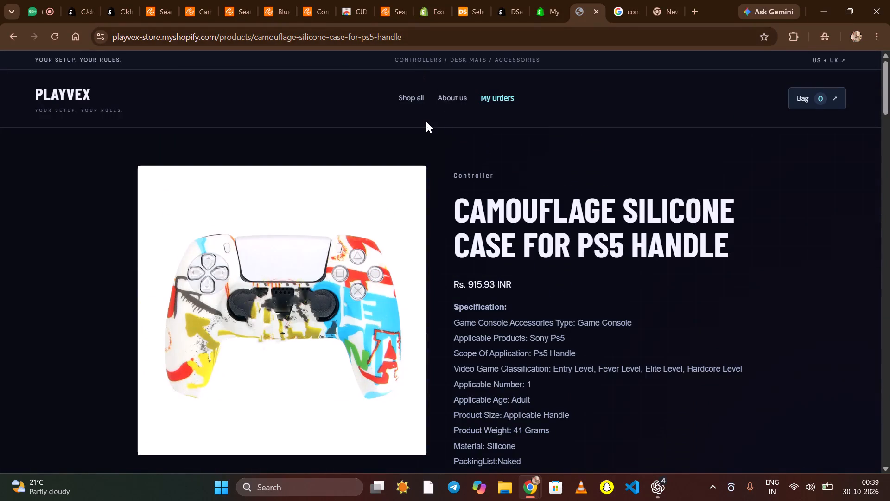
pyautogui.click(820, 63)
# In Shopify's General profile, edit the Domestic shipping zone to replace India with the United Kingdom and United States, and save the profile.
pyautogui.click(557, 0)
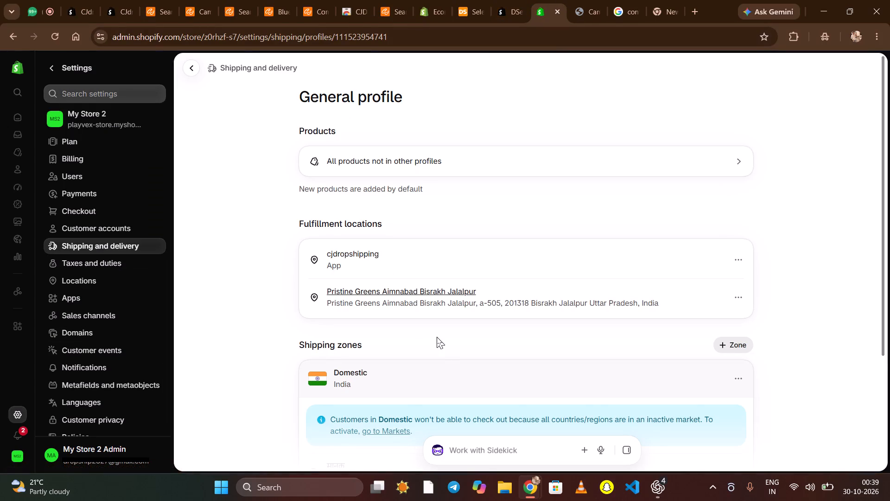
pyautogui.scroll(-2, 444, 339)
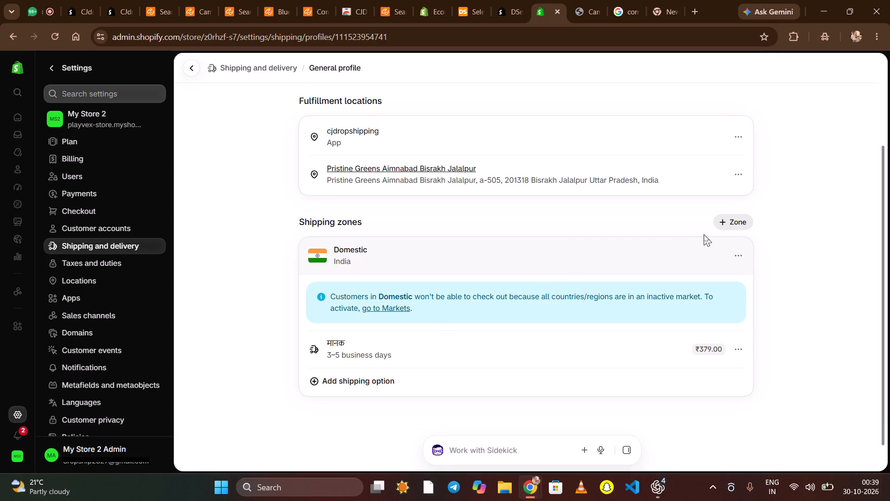
pyautogui.click(729, 250)
pyautogui.click(736, 255)
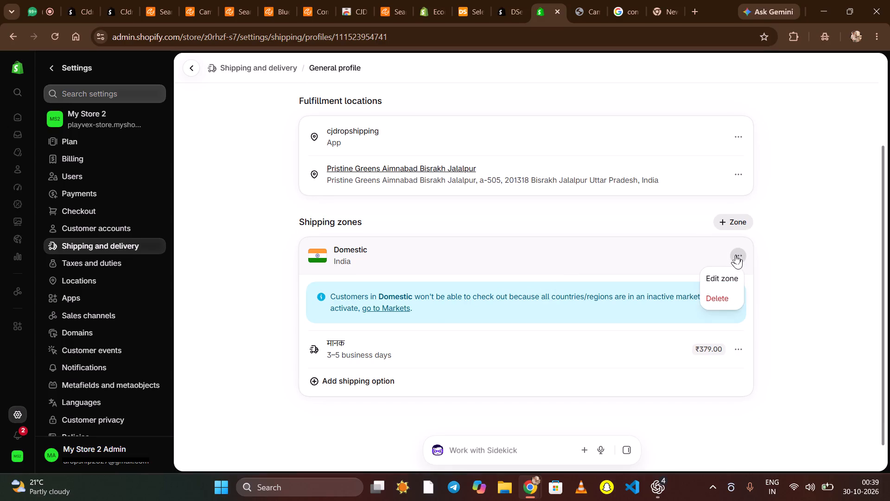
pyautogui.click(724, 275)
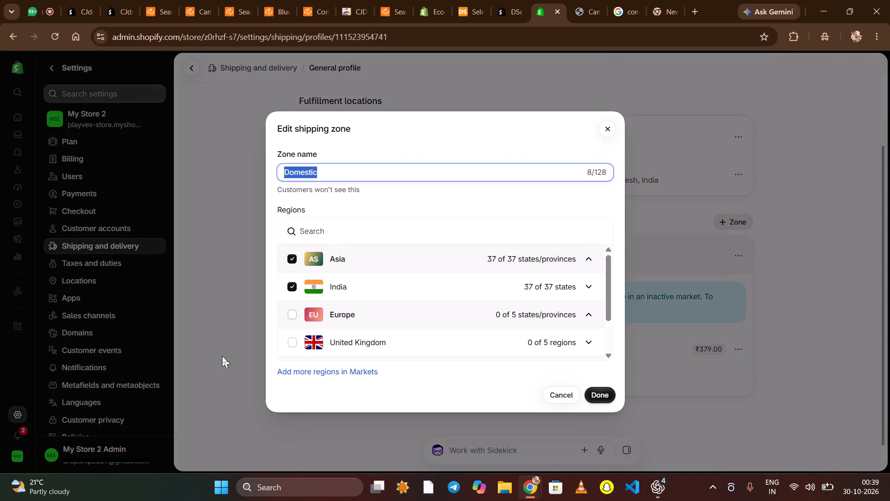
pyautogui.click(301, 341)
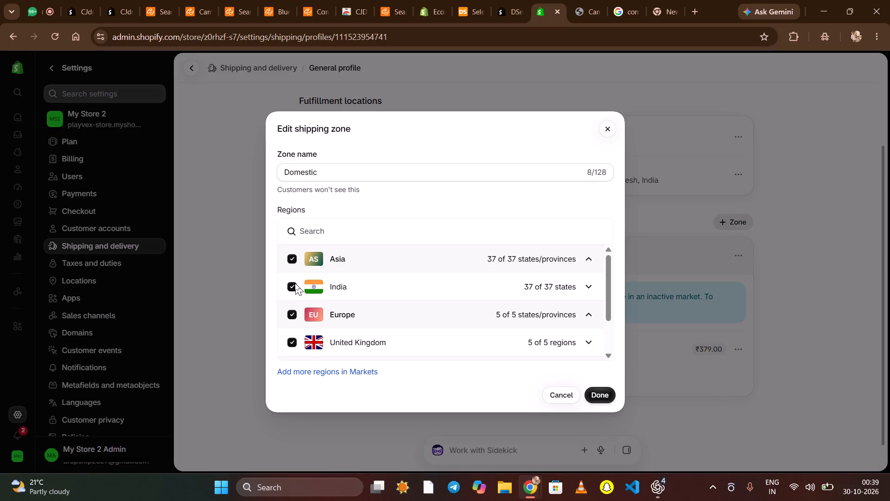
pyautogui.click(294, 283)
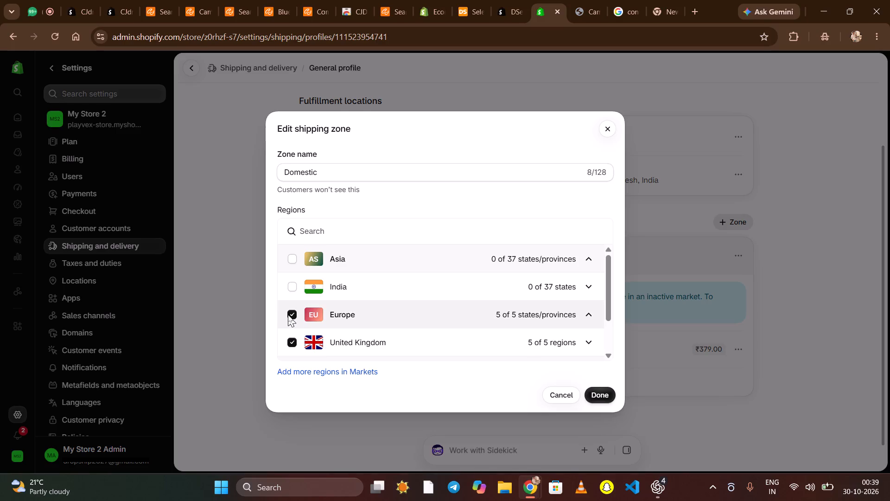
pyautogui.click(288, 315)
pyautogui.click(292, 341)
pyautogui.scroll(-1, 292, 341)
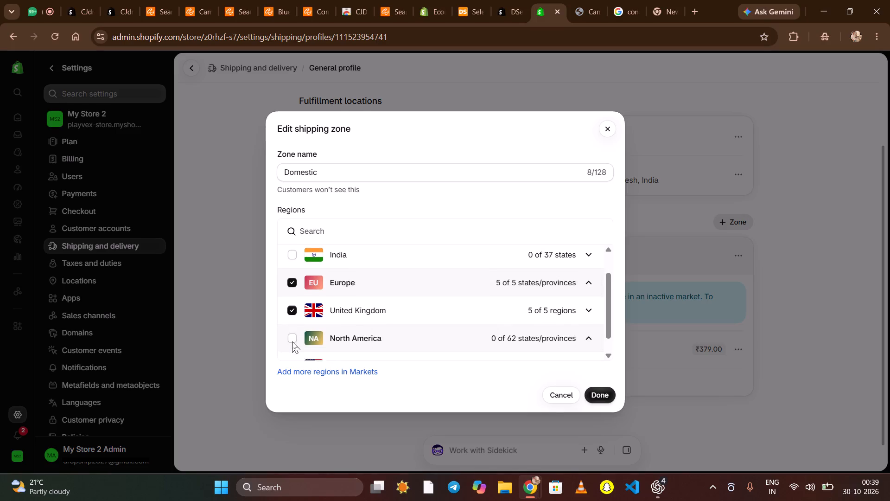
pyautogui.scroll(-2, 292, 341)
pyautogui.click(292, 346)
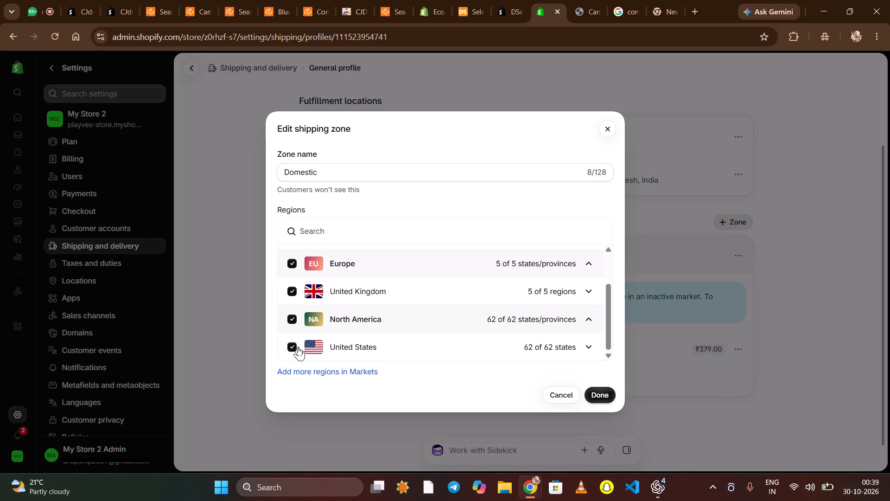
pyautogui.click(593, 394)
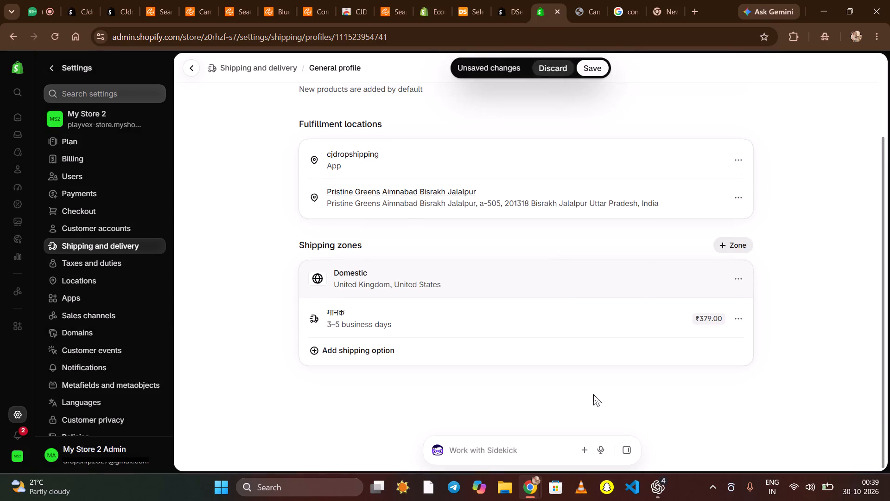
pyautogui.click(591, 69)
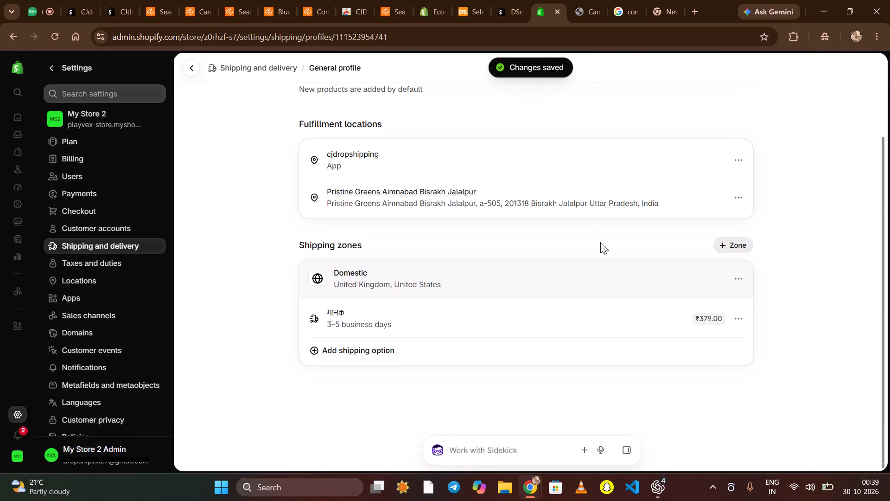
# Edit the Domestic zone's shipping option and rename it Standard.
pyautogui.click(735, 311)
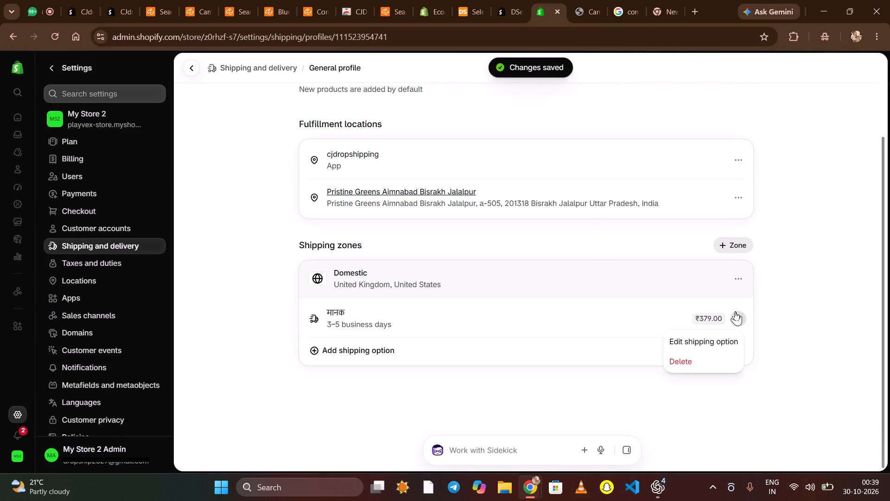
pyautogui.click(711, 337)
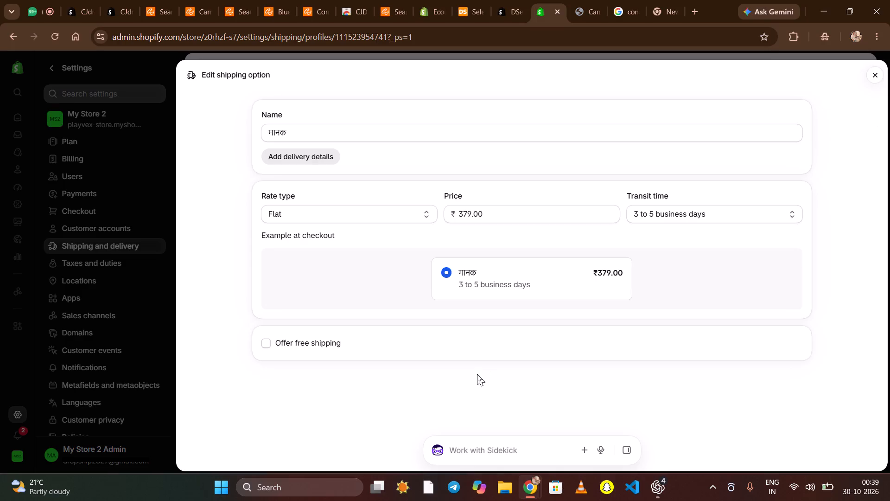
pyautogui.moveTo(313, 139); pyautogui.dragTo(185, 154)
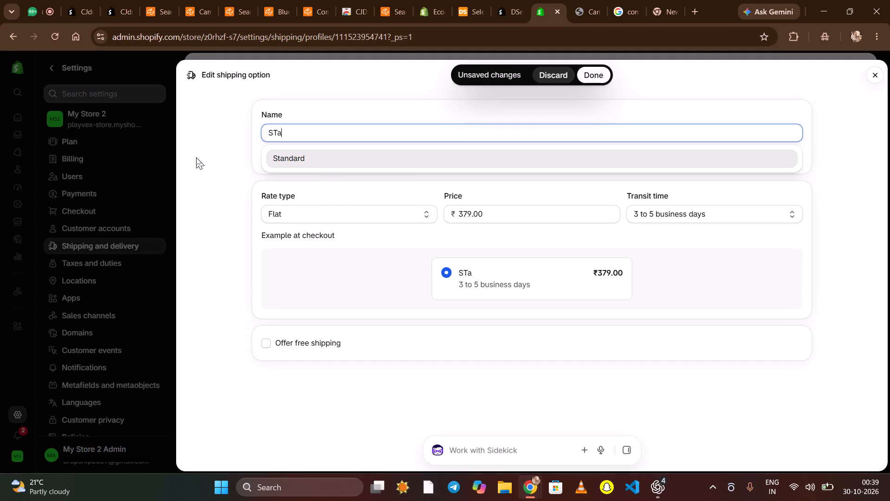
pyautogui.click(284, 154)
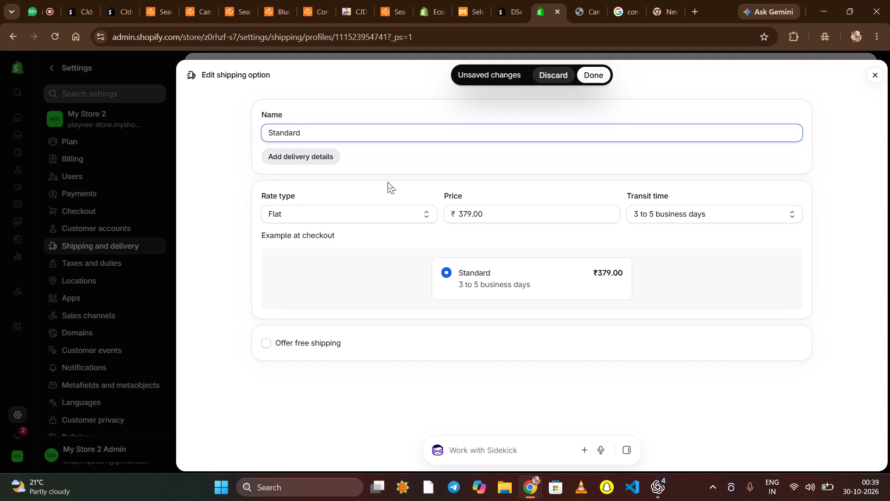
# Clear the shipping option's flat price, turn on Offer free shipping, and open the minimum order amount for entry.
pyautogui.click(504, 213)
pyautogui.moveTo(504, 213); pyautogui.dragTo(449, 212)
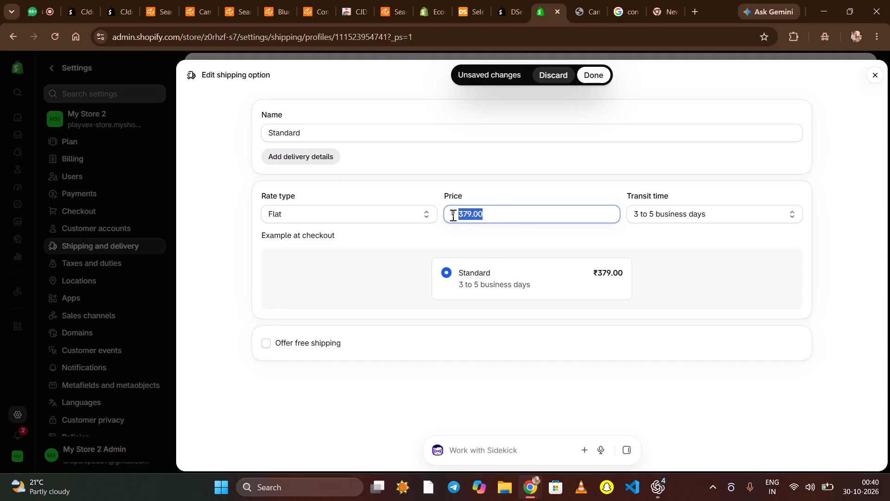
pyautogui.press('BackSpace')
pyautogui.press('BackSpace')
pyautogui.scroll(2, 490, 223)
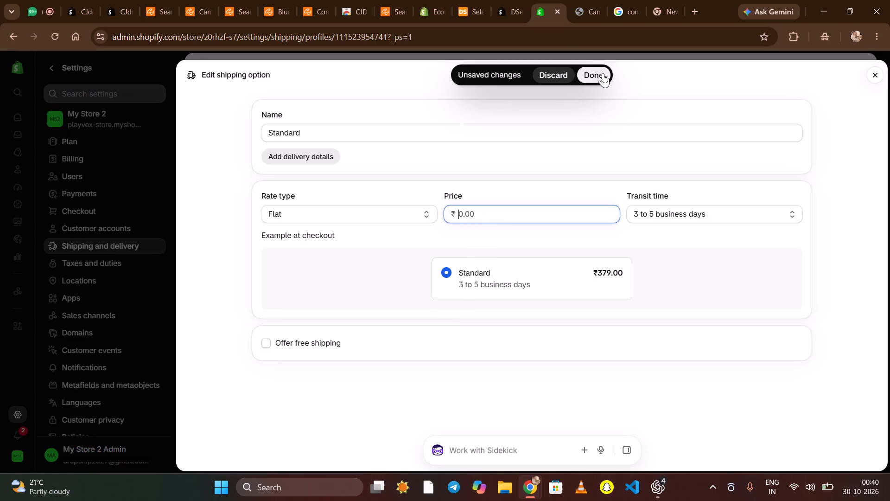
pyautogui.click(604, 73)
pyautogui.click(274, 353)
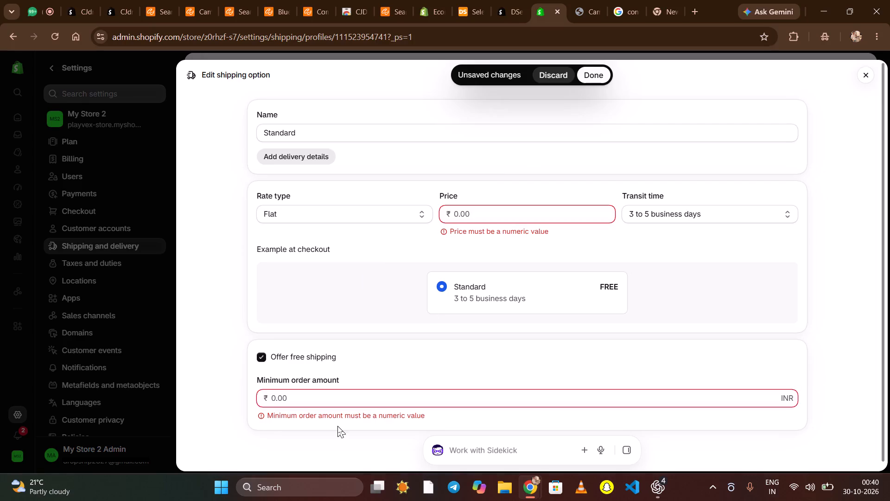
pyautogui.click(340, 403)
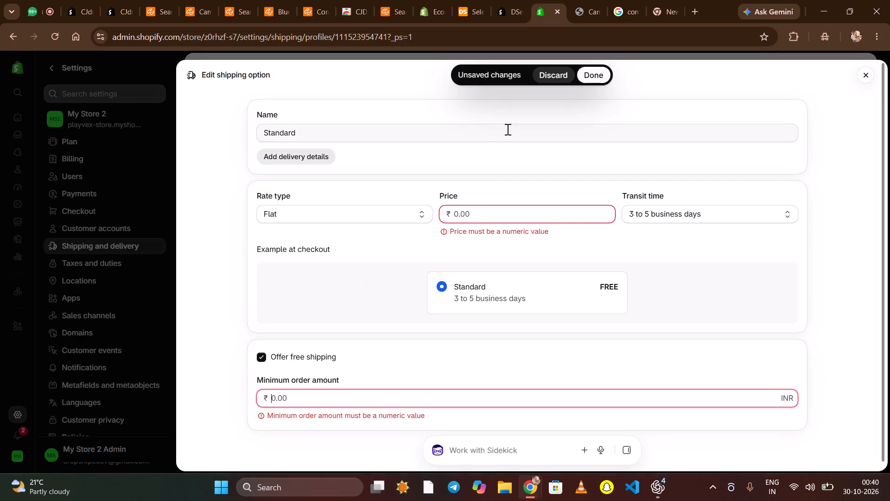
# On CJdropshipping, dismiss the listing confirmation and examine the PS5 camouflage case's shipping method, delivery time and cost.
pyautogui.click(514, 0)
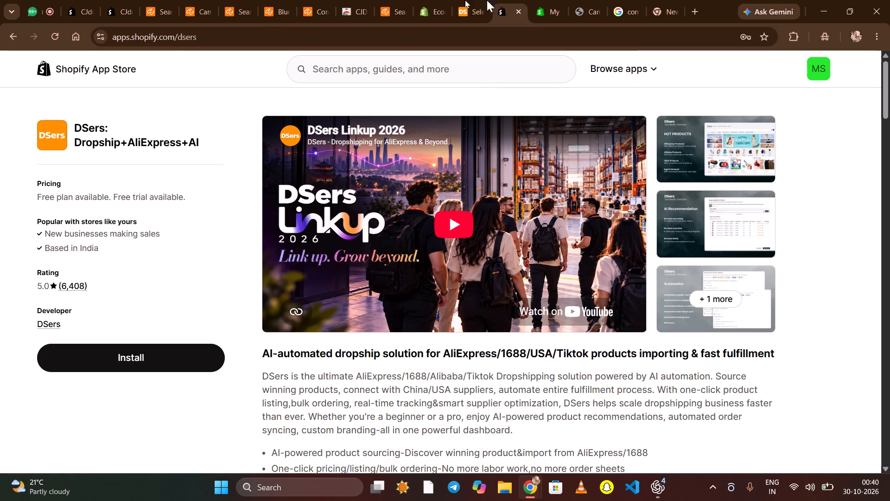
pyautogui.click(204, 0)
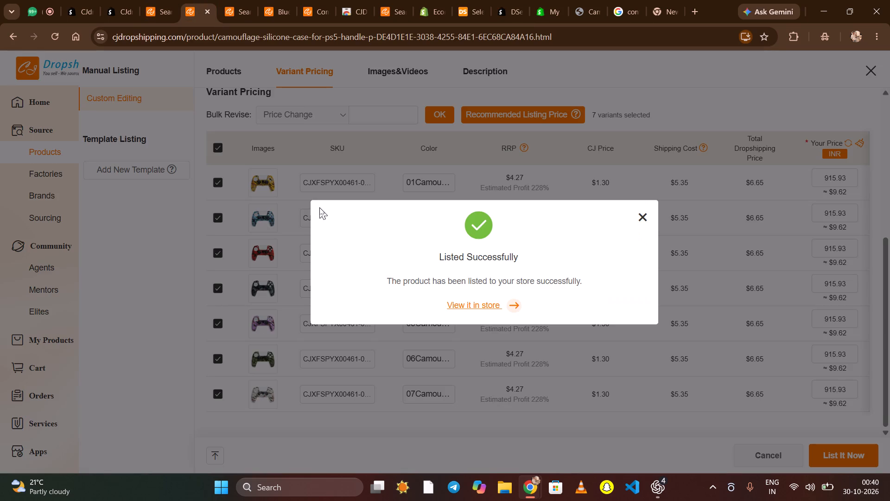
pyautogui.click(641, 215)
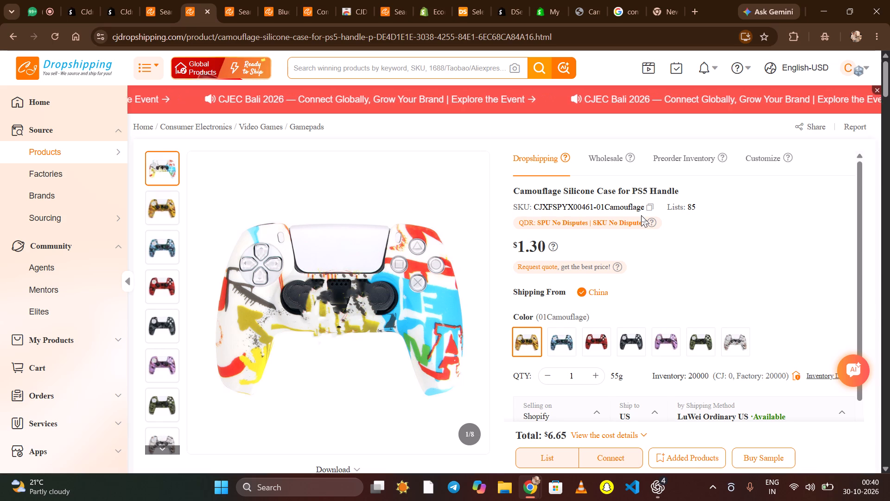
pyautogui.scroll(-1, 615, 254)
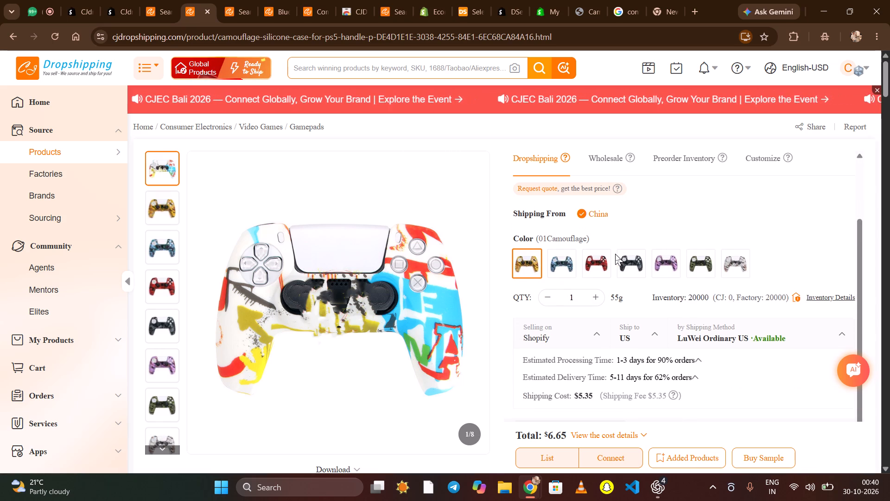
pyautogui.scroll(-1, 615, 254)
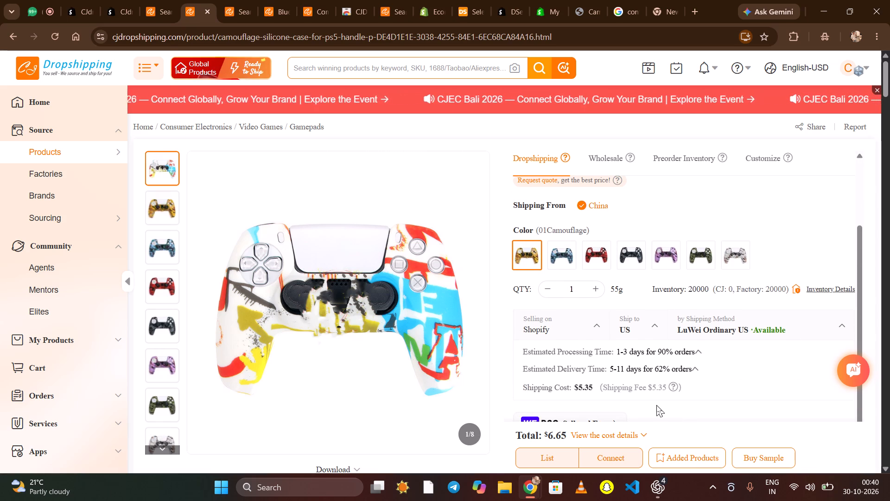
pyautogui.scroll(1, 656, 405)
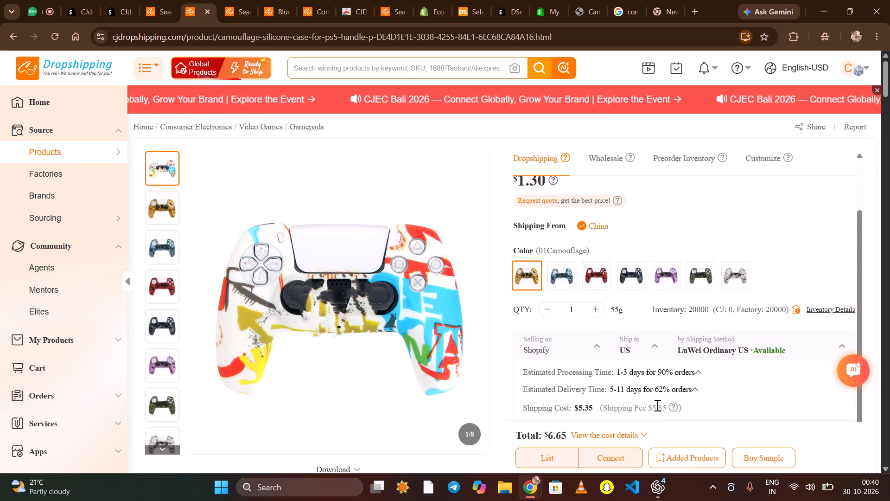
pyautogui.scroll(1, 656, 405)
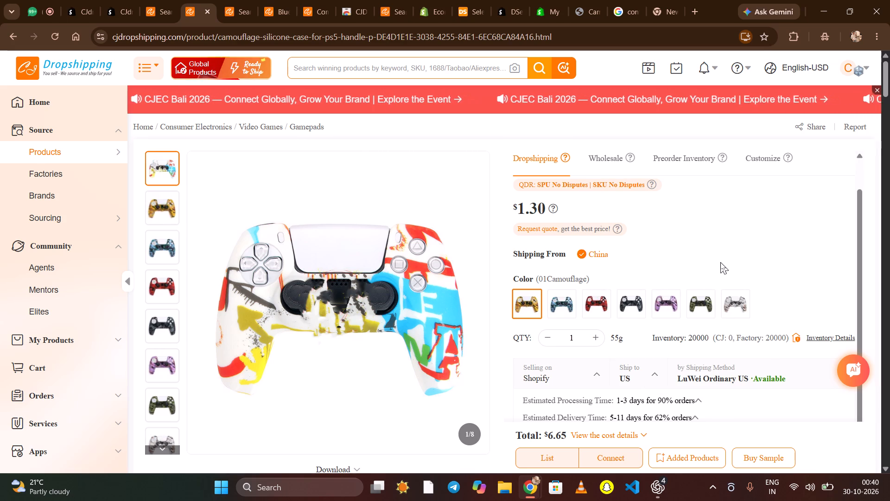
# Open the product connection page for the Camouflage Silicone Case for PS5 Handle and try to connect the matched product.
pyautogui.click(617, 460)
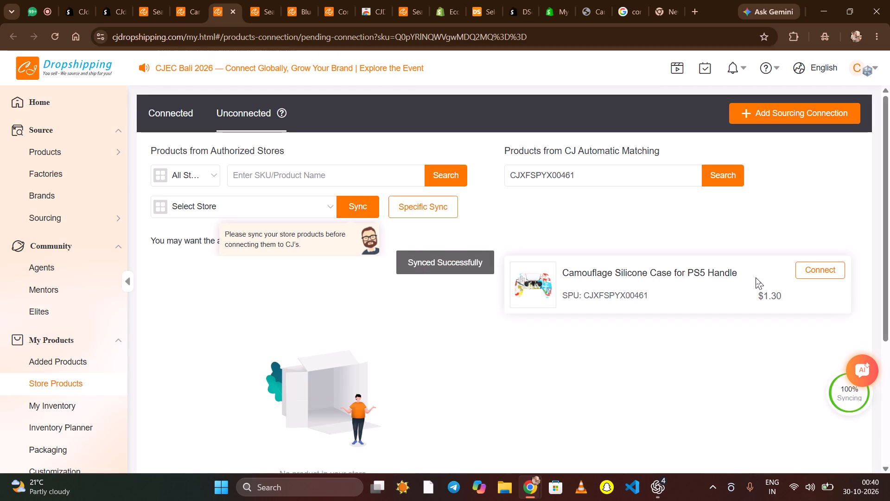
pyautogui.click(837, 271)
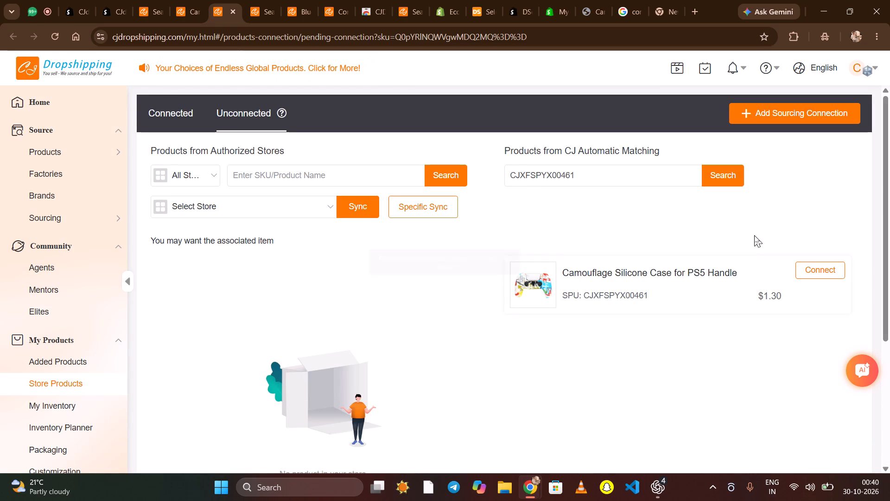
pyautogui.click(596, 275)
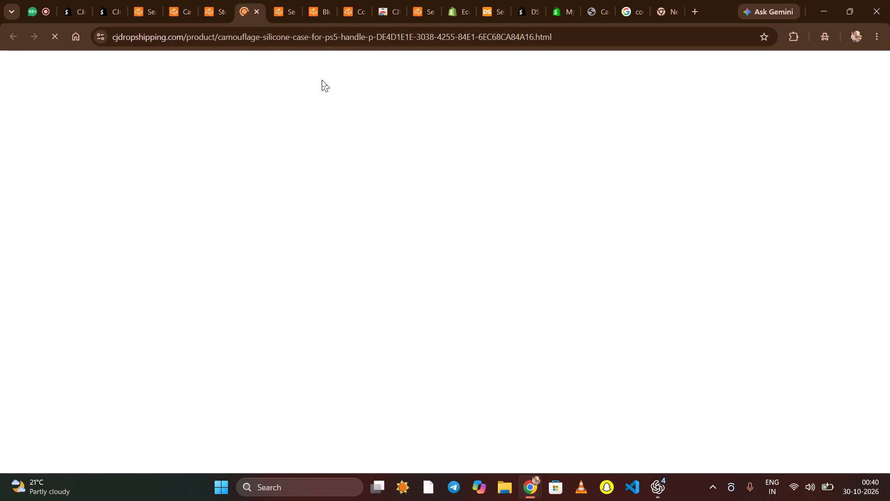
pyautogui.click(212, 2)
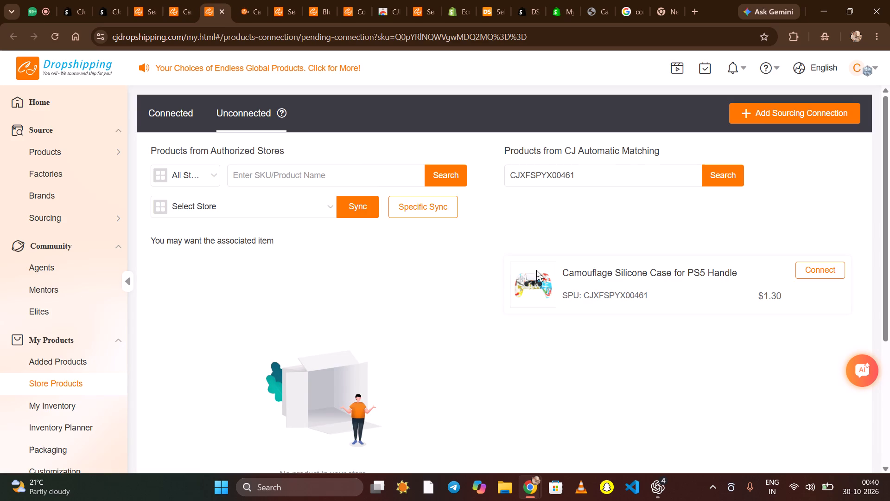
pyautogui.click(824, 272)
pyautogui.rightClick(543, 308)
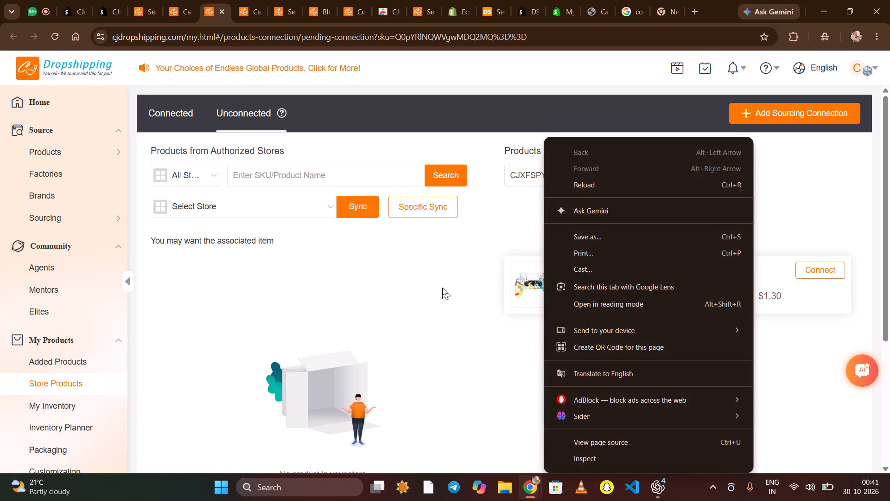
pyautogui.click(441, 282)
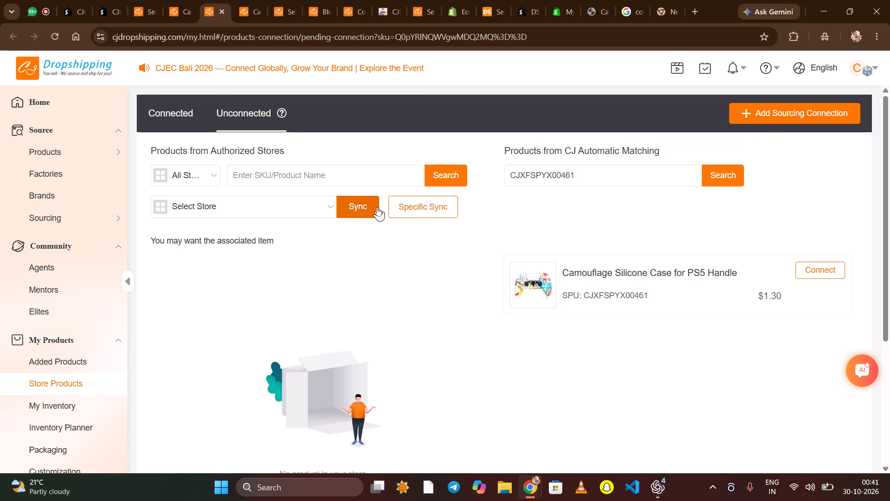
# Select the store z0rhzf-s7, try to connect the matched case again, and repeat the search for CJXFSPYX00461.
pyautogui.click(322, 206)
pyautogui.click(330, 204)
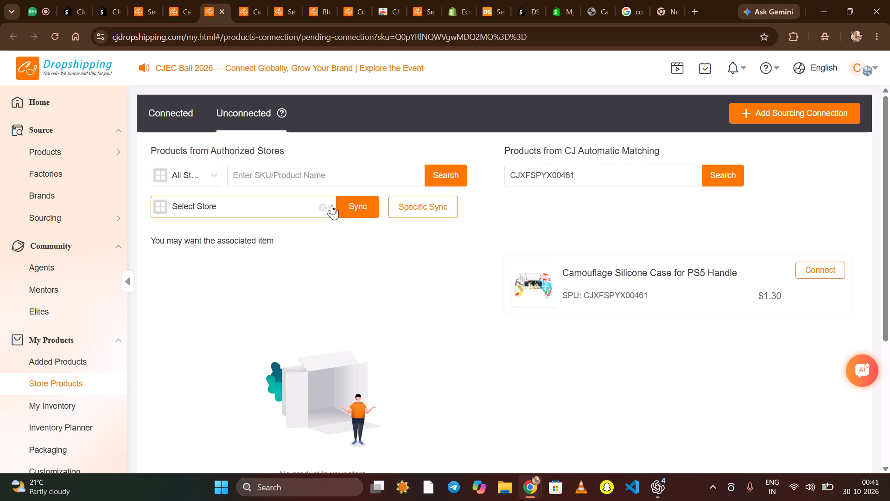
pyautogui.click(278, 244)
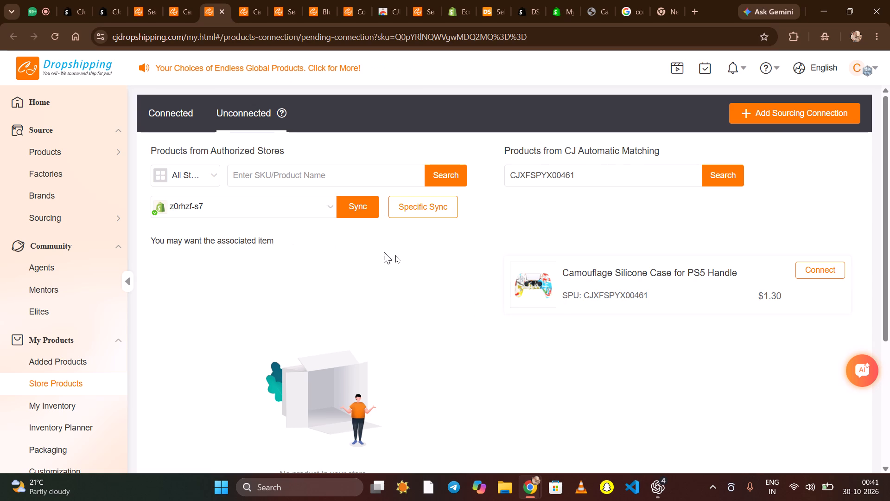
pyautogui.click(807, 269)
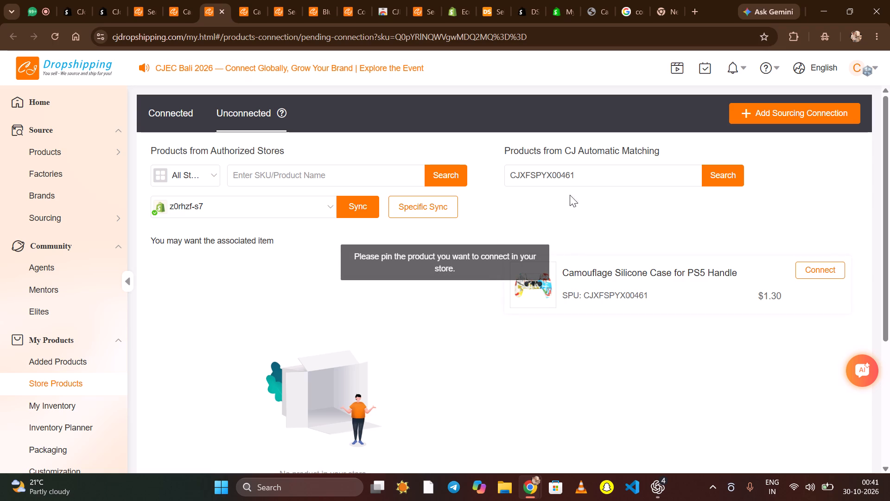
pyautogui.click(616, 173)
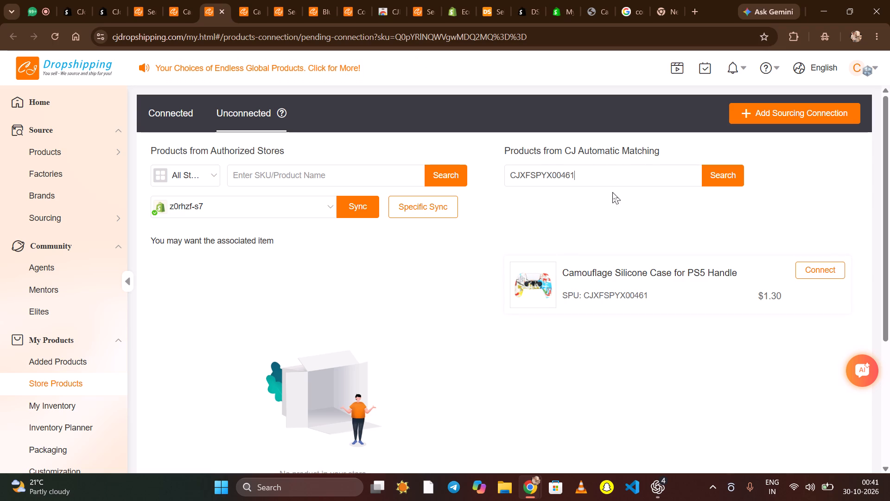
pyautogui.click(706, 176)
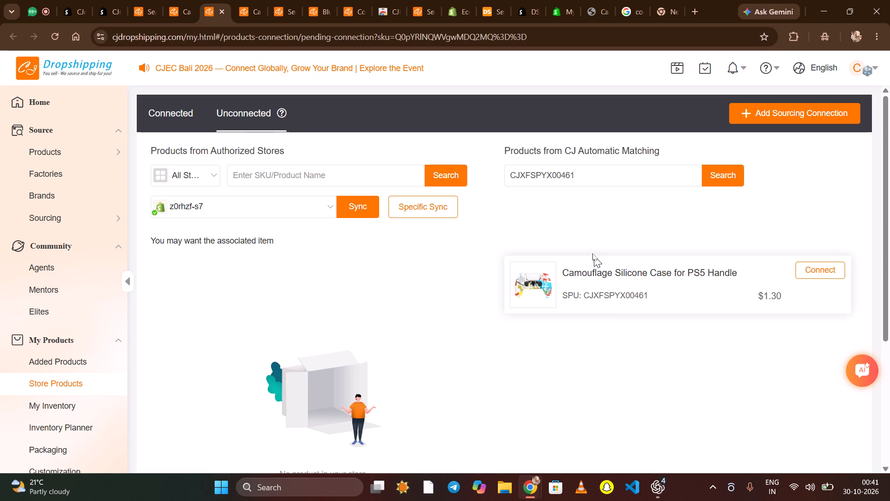
# Check the case's CJ product page and the sourcing connection page, and return to the unconnected products.
pyautogui.click(248, 7)
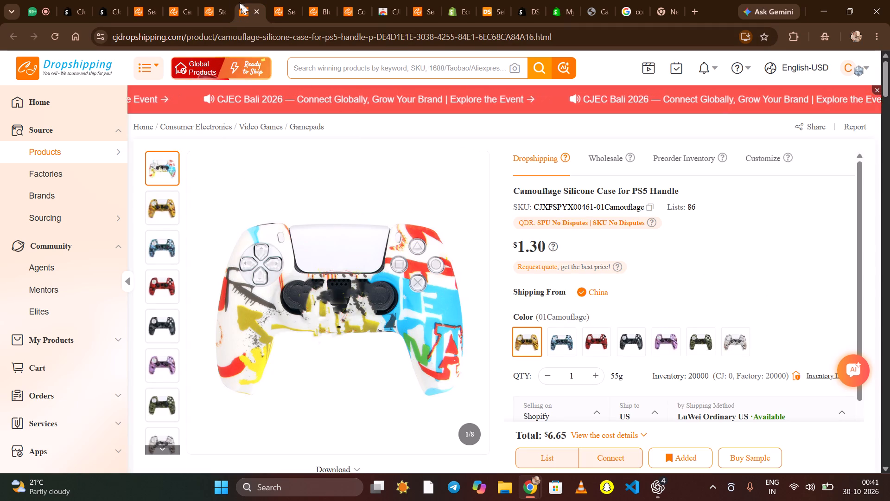
pyautogui.click(214, 0)
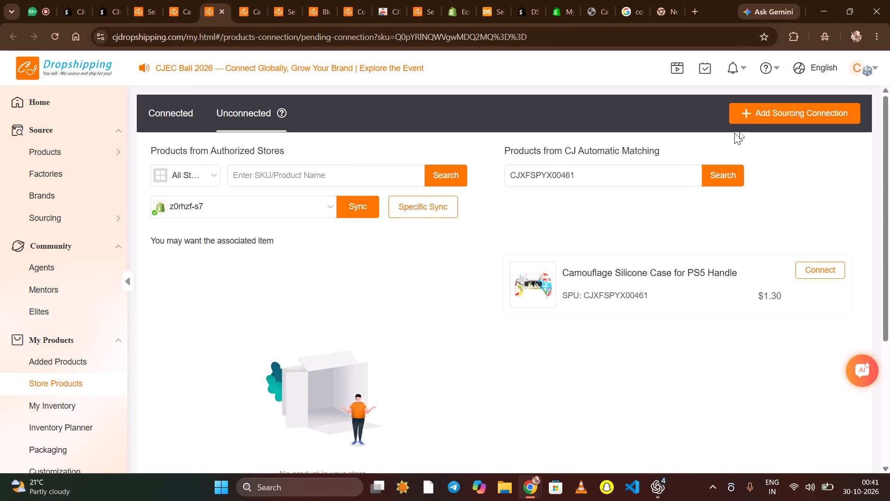
pyautogui.click(754, 122)
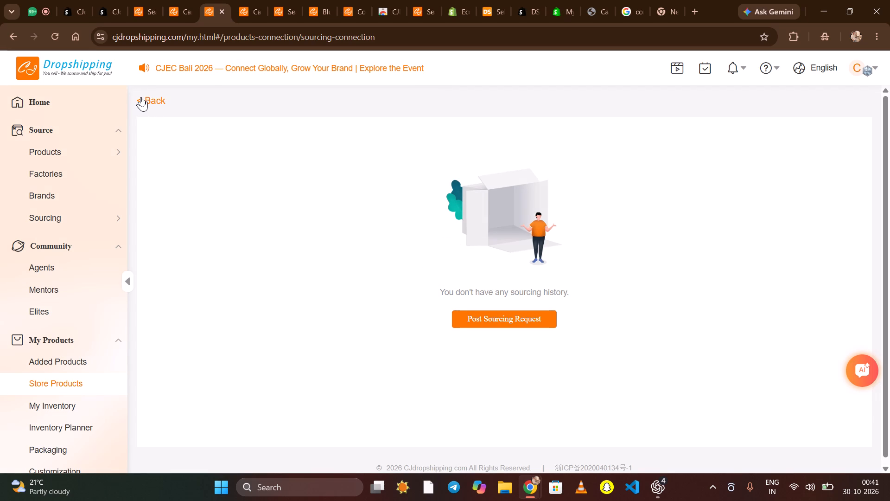
pyautogui.click(141, 97)
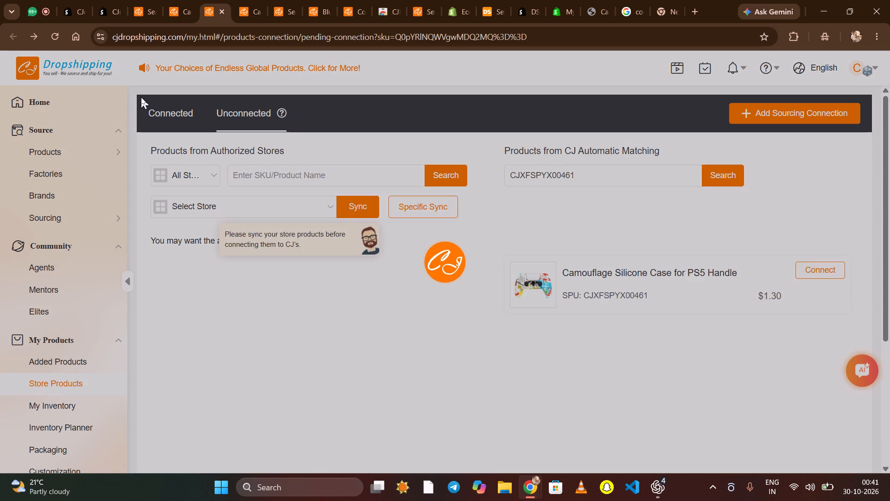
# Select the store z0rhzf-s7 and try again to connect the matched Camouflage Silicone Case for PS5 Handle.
pyautogui.click(322, 211)
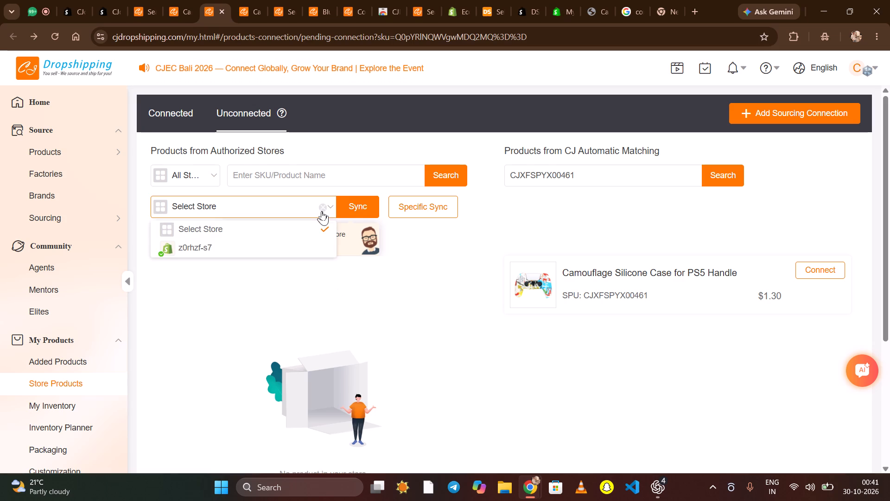
pyautogui.click(271, 247)
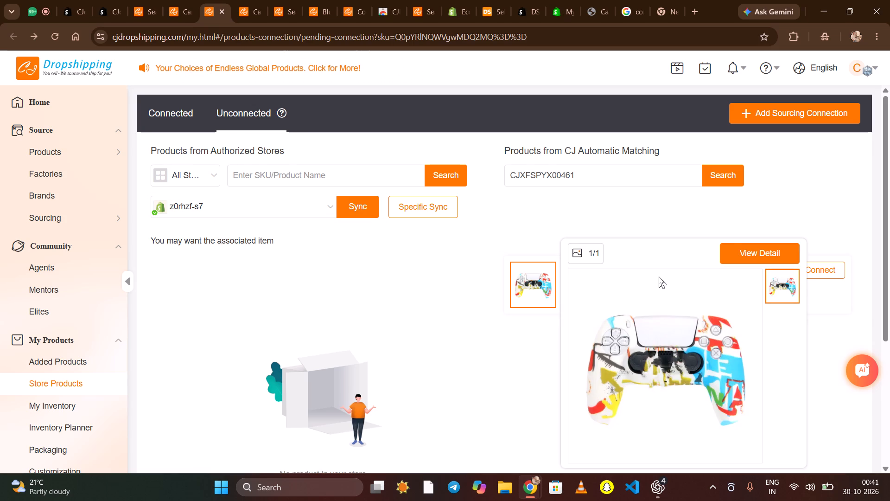
pyautogui.click(717, 273)
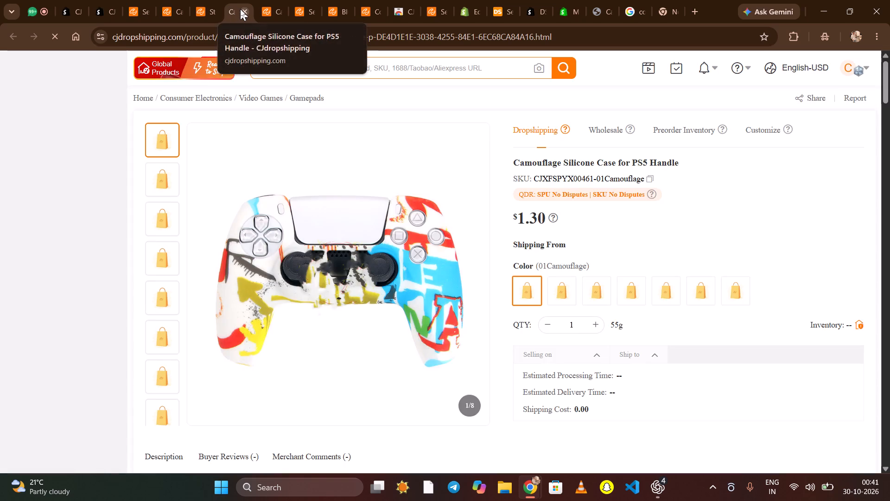
pyautogui.click(240, 9)
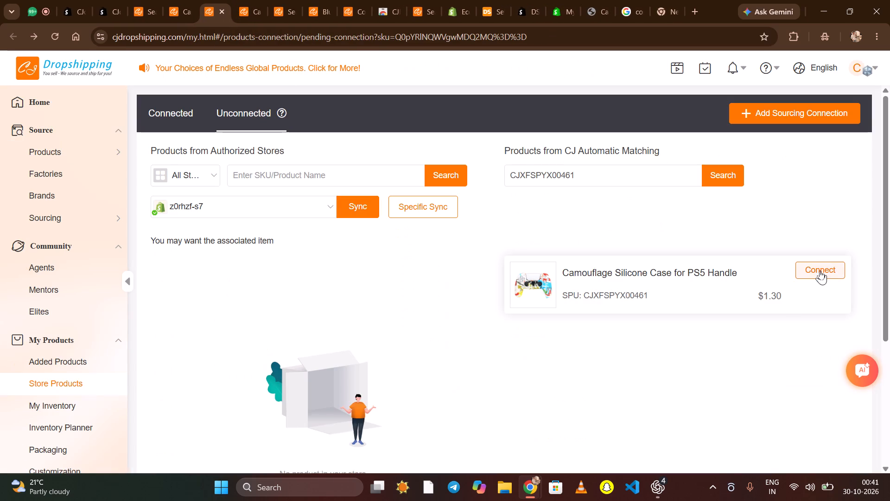
pyautogui.click(820, 270)
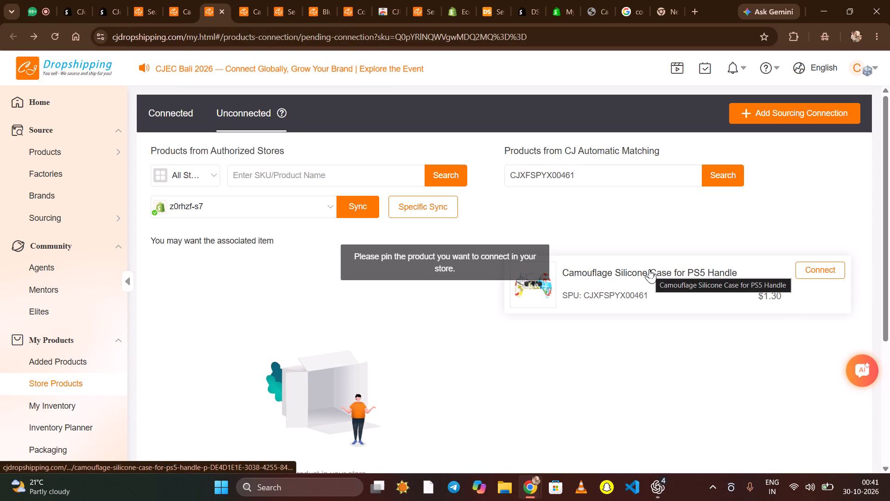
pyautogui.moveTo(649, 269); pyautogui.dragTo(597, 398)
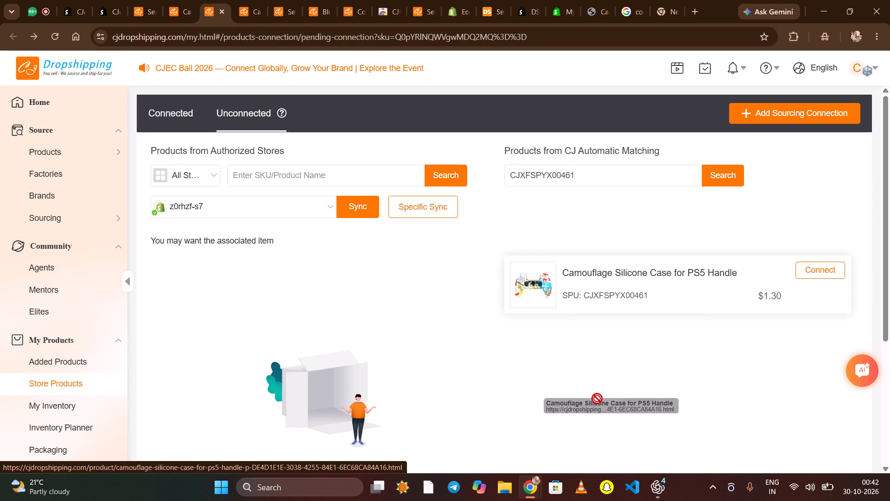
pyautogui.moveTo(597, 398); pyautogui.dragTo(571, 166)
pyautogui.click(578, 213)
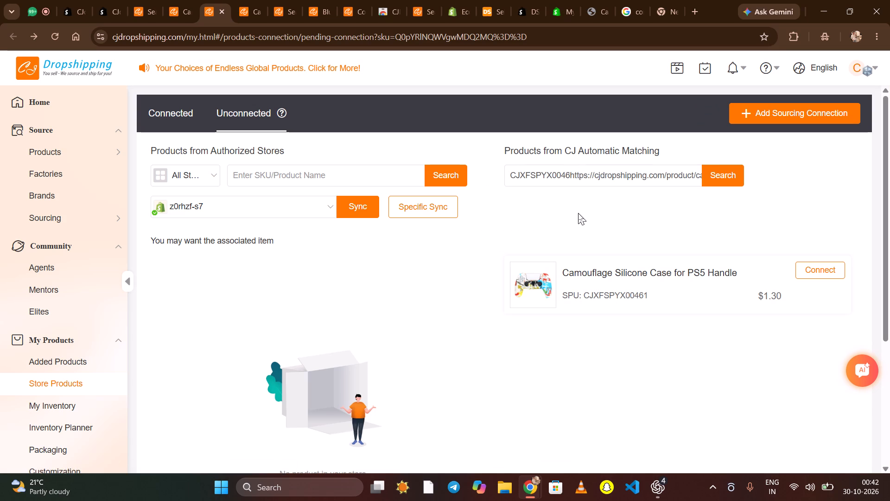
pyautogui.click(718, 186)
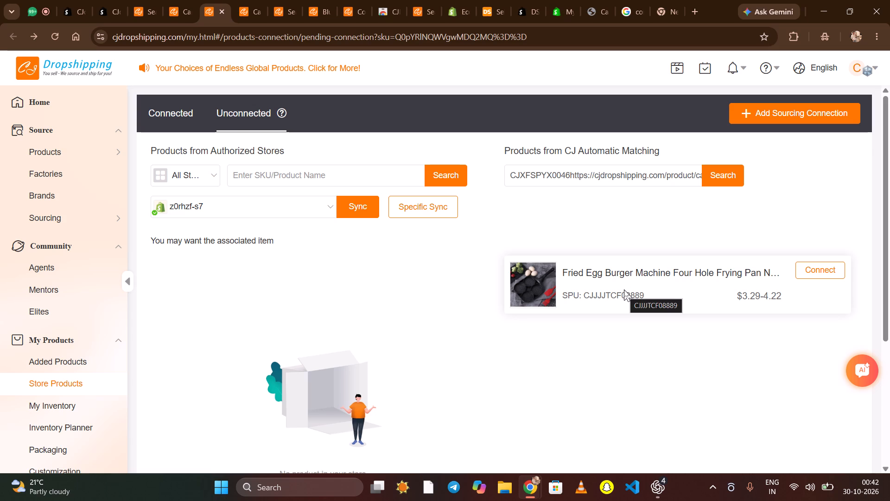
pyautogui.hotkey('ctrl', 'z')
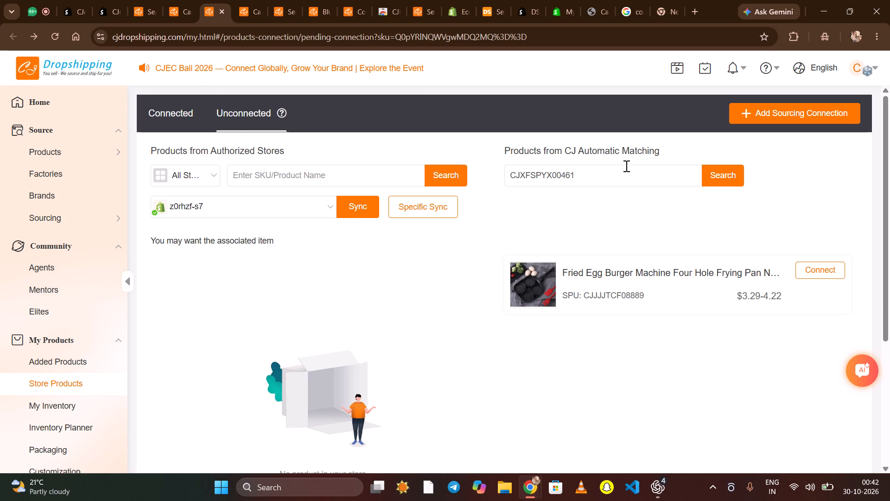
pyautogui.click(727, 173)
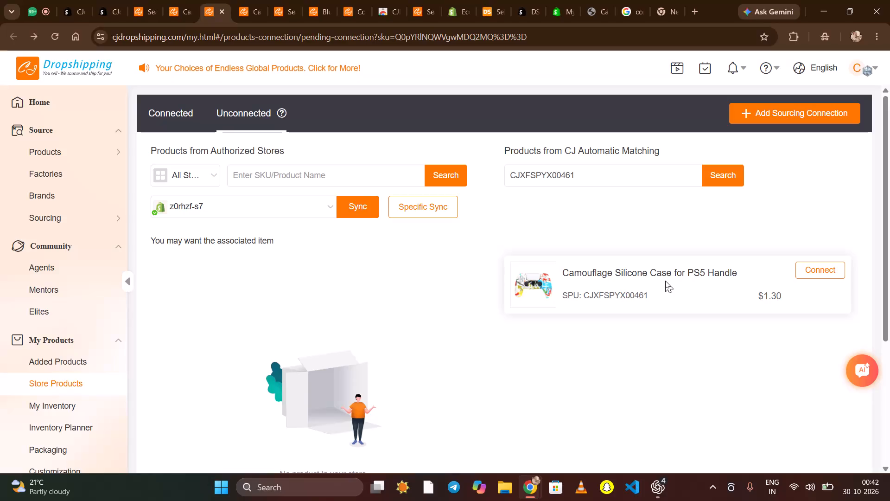
# Open the product connection page from the case's CJ product page again, and return to the product page.
pyautogui.click(251, 2)
pyautogui.click(597, 455)
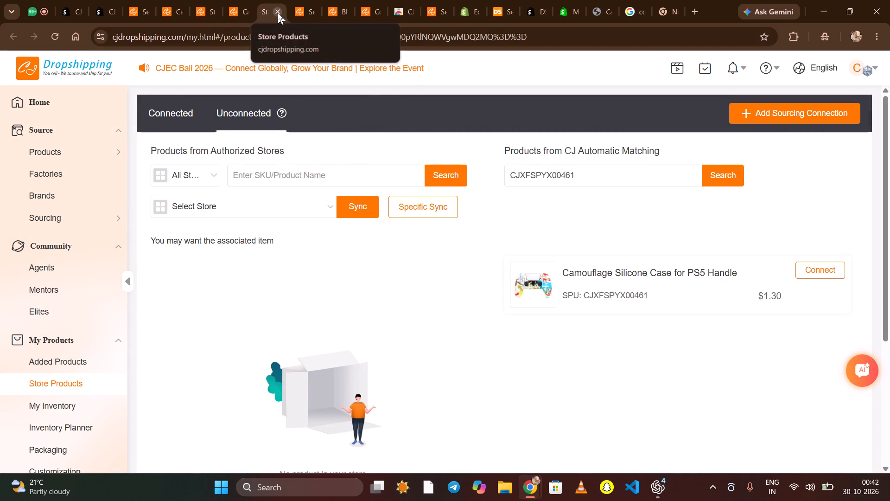
pyautogui.click(243, 1)
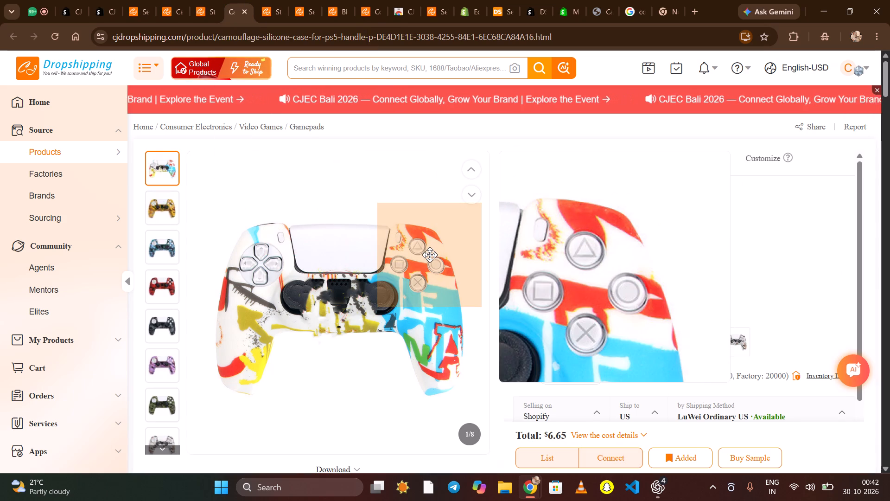
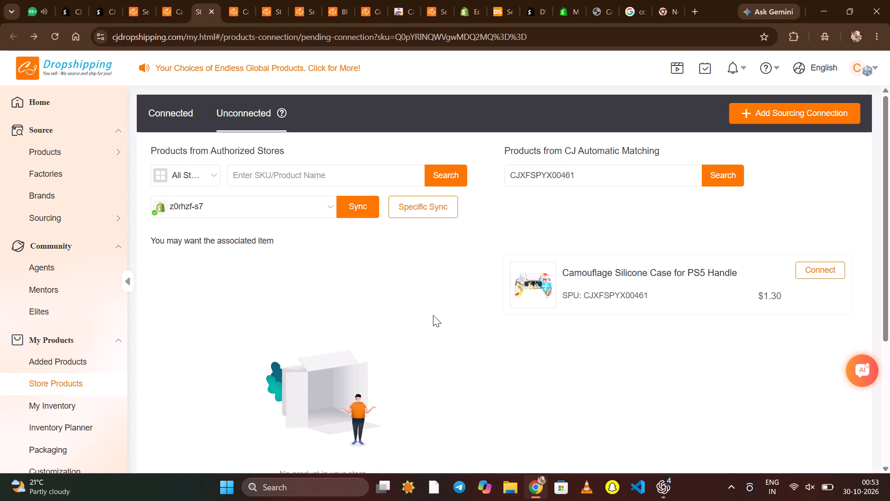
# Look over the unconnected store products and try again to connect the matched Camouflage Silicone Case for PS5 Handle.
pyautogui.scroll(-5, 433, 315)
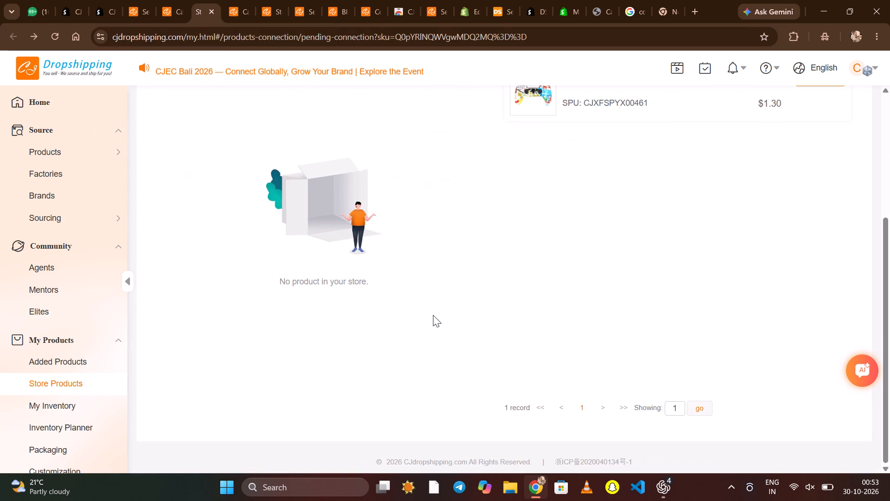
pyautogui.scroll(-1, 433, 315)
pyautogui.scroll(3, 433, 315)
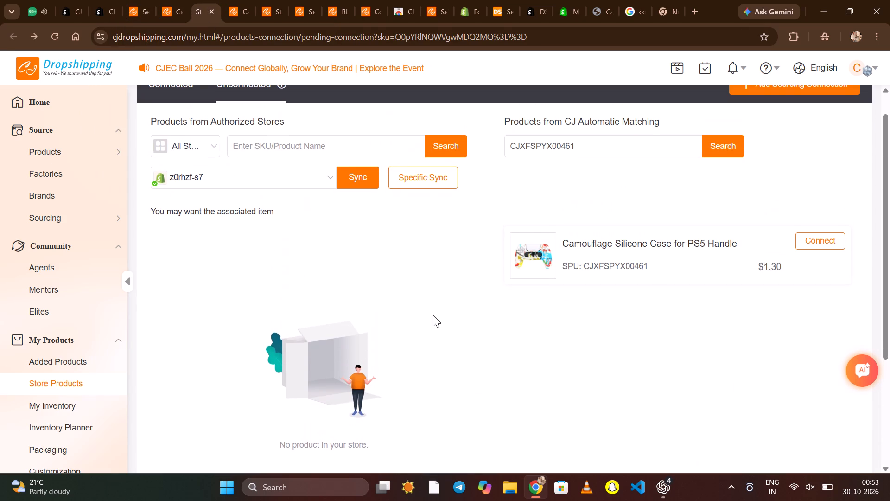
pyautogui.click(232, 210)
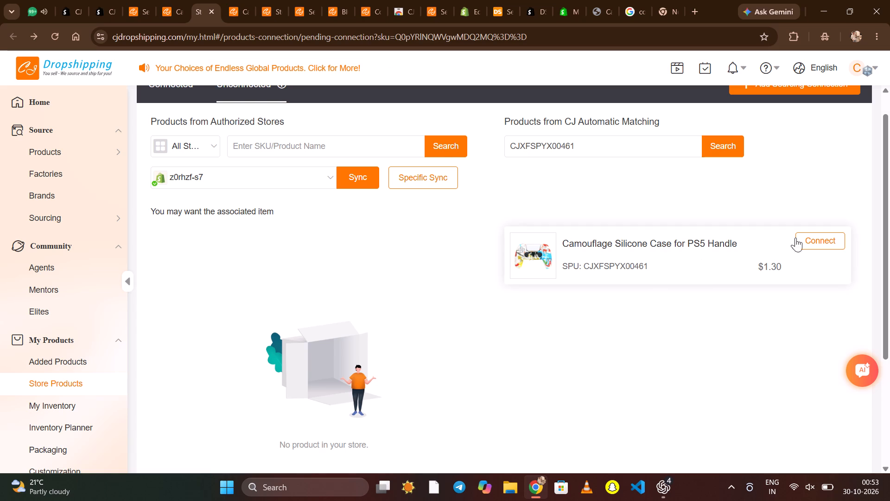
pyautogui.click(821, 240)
# Open the page for adding a sourcing connection from the unconnected products.
pyautogui.scroll(1, 465, 265)
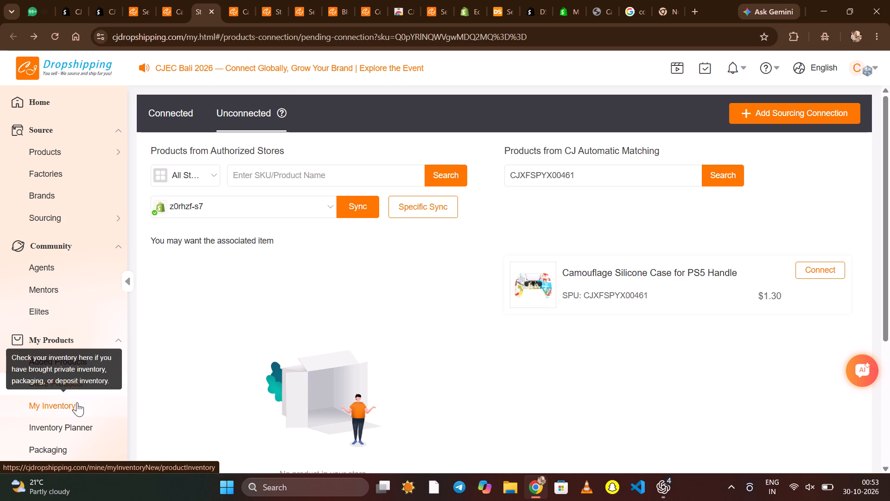
pyautogui.click(779, 104)
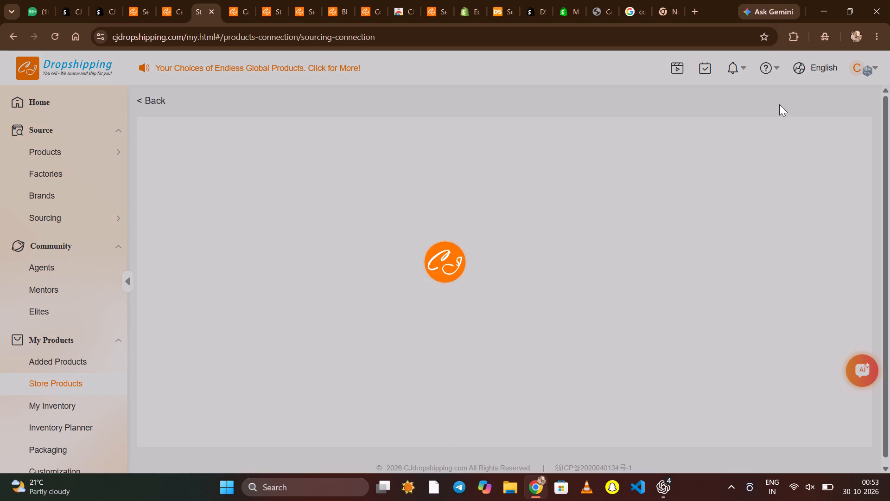
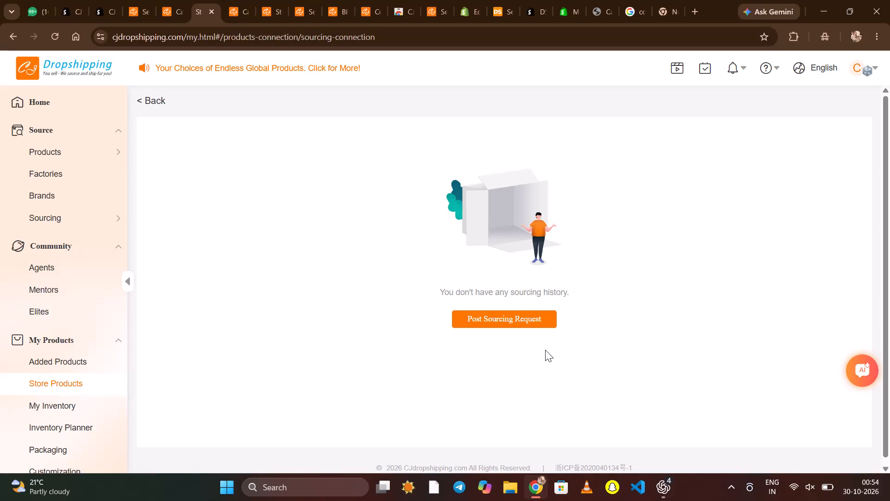
# Start a sourcing request for an existing store product and enter Controller as the product title.
pyautogui.click(528, 312)
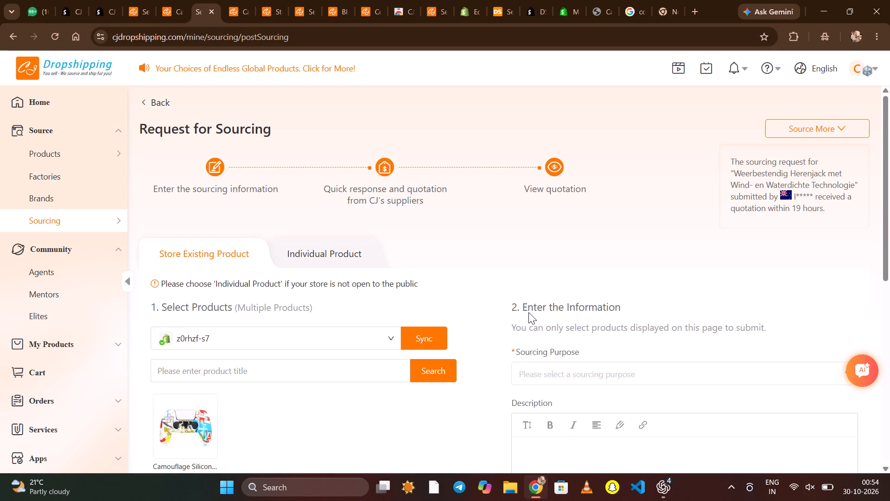
pyautogui.scroll(-2, 426, 301)
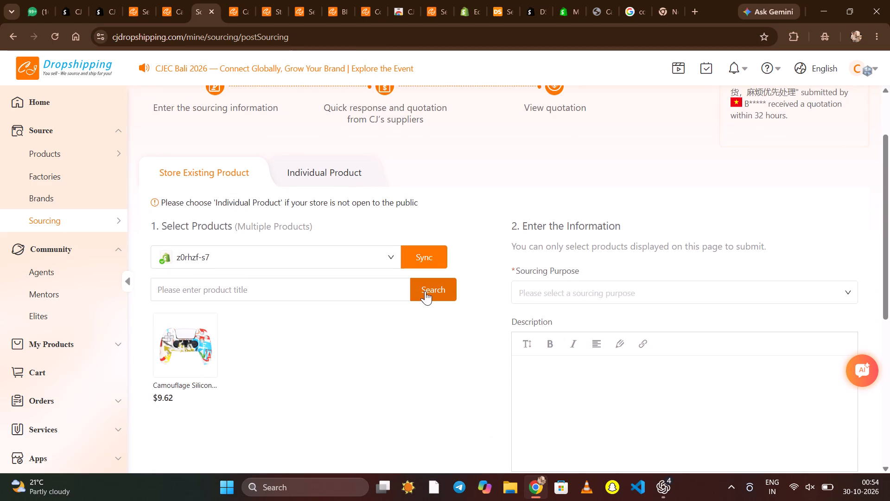
pyautogui.click(334, 294)
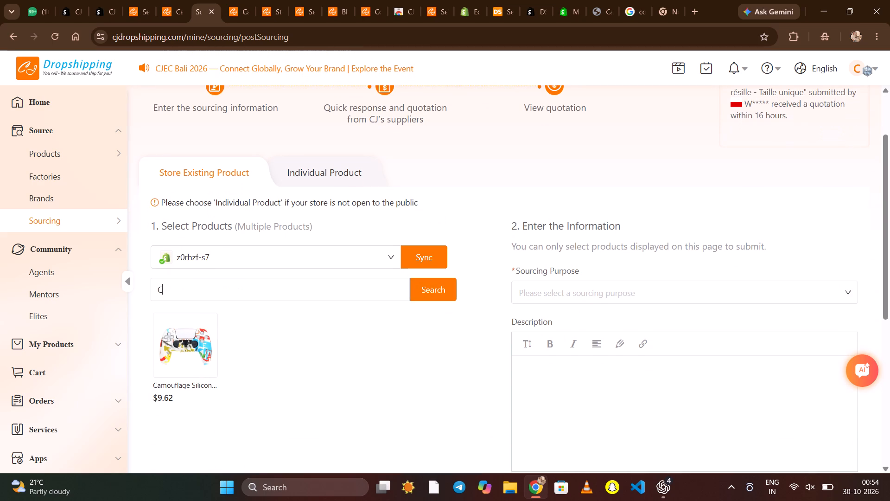
pyautogui.write('ontroller')
# Set the sourcing purpose to To Get a Better Price and accept similar products.
pyautogui.scroll(-1, 562, 315)
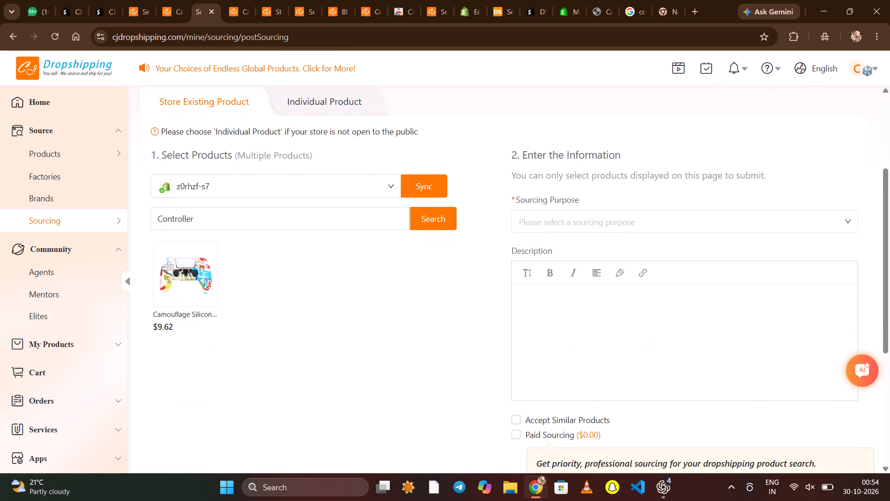
pyautogui.click(609, 229)
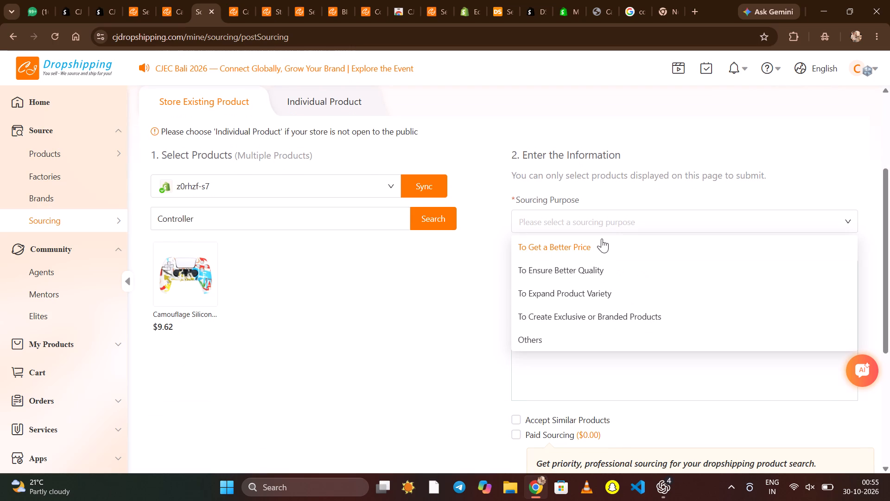
pyautogui.click(593, 246)
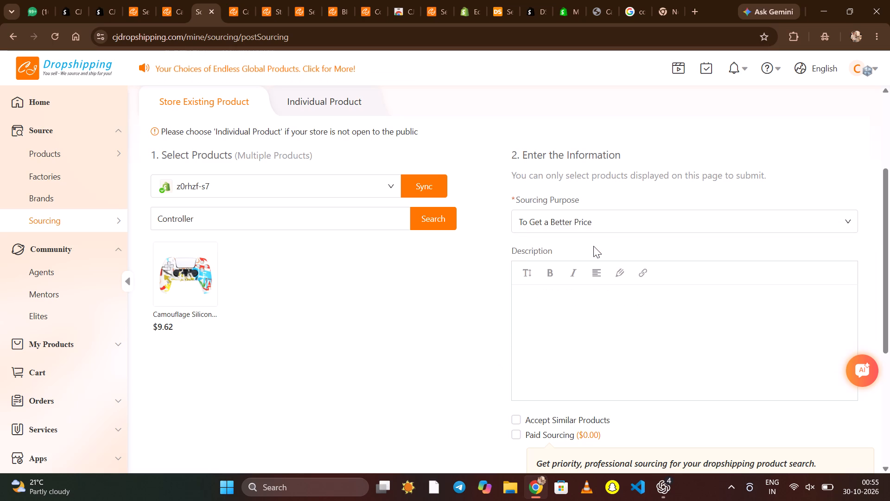
pyautogui.scroll(-2, 593, 246)
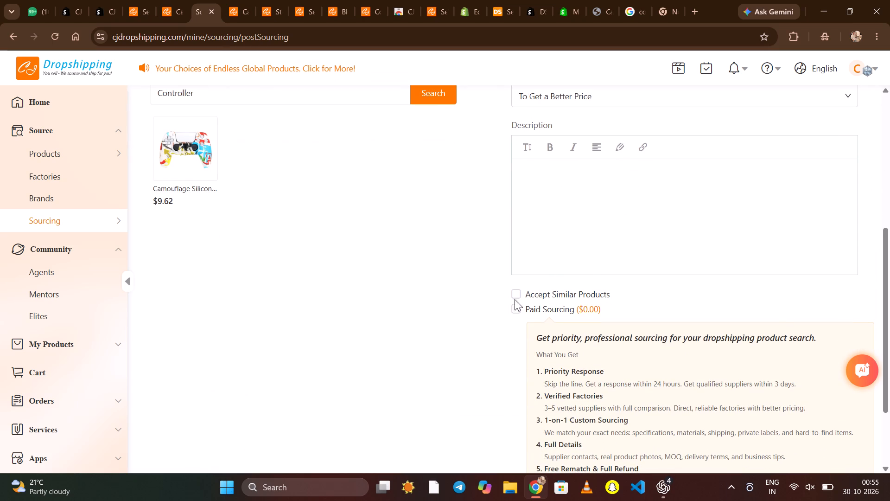
pyautogui.click(515, 290)
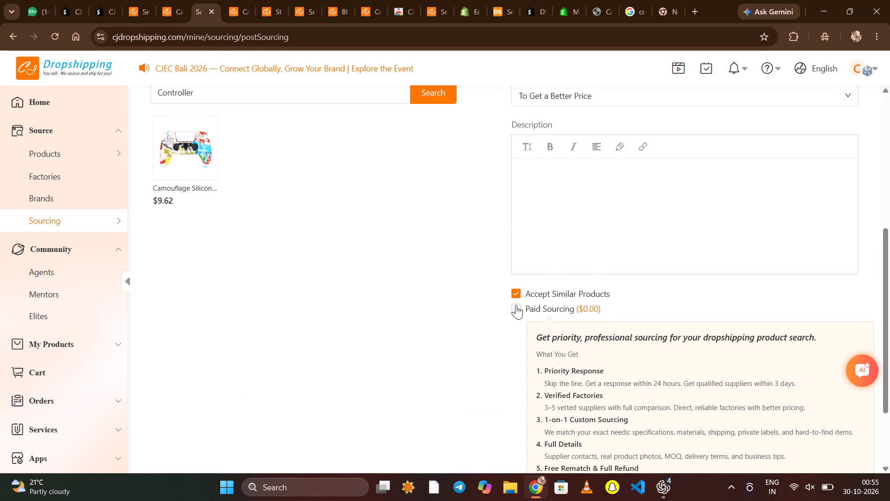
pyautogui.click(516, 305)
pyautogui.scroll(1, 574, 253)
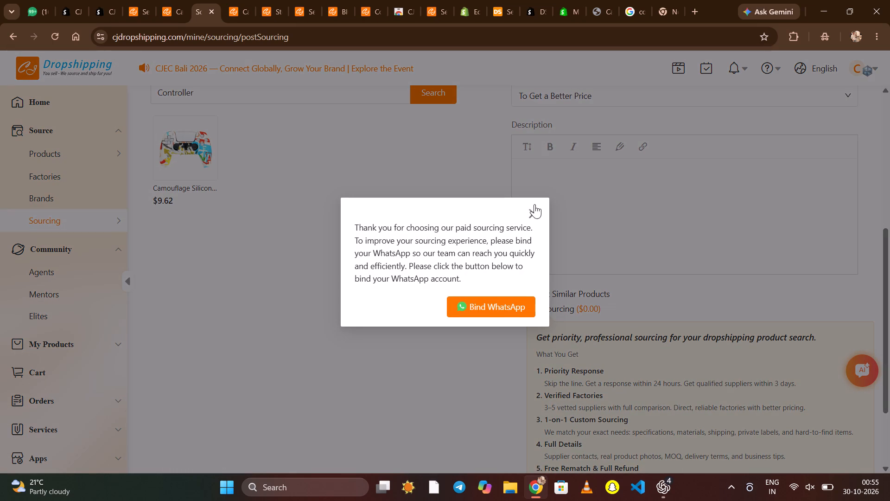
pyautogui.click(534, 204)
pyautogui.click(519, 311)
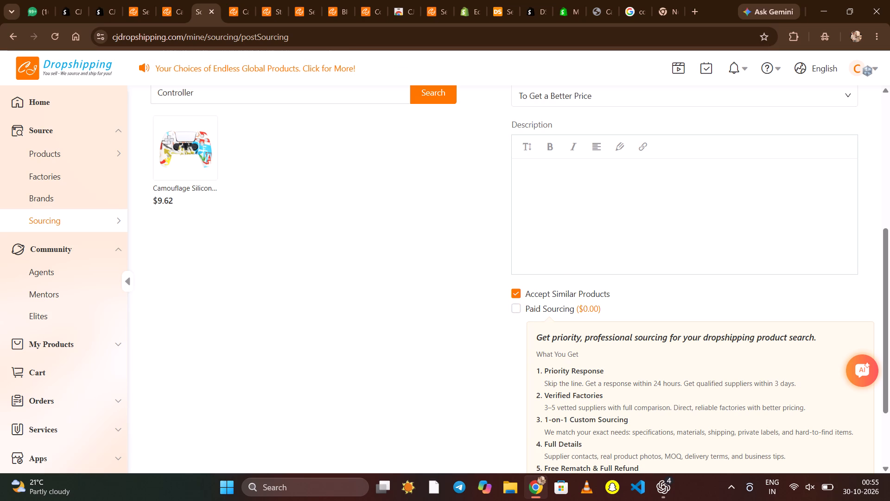
# Select the Camouflage Silicone Case store product and submit the sourcing request for it without paid sourcing.
pyautogui.scroll(1, 610, 186)
pyautogui.scroll(-4, 610, 186)
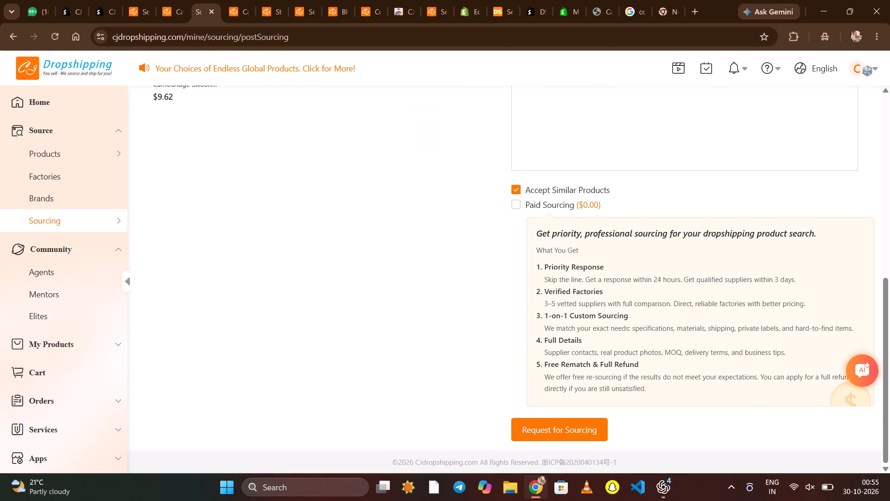
pyautogui.click(583, 437)
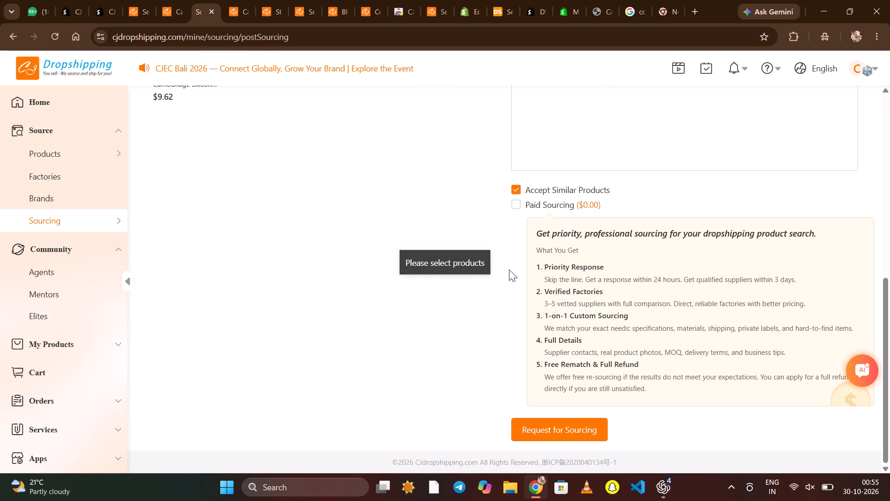
pyautogui.scroll(3, 507, 260)
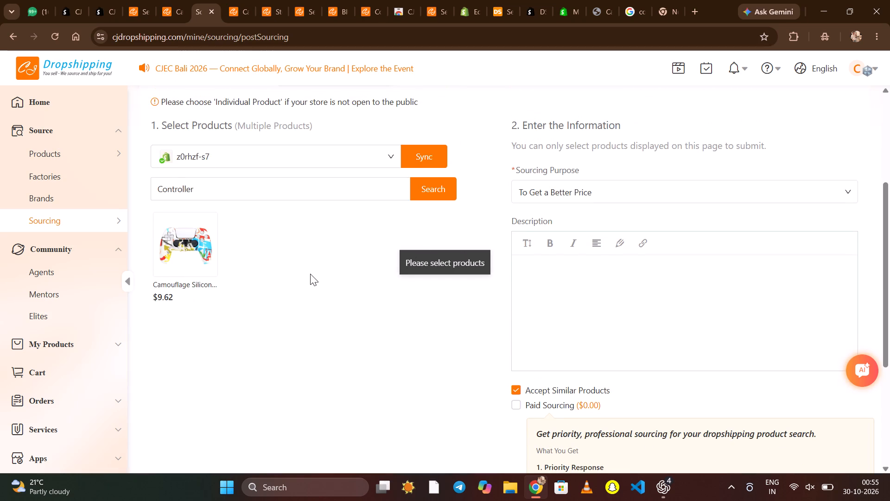
pyautogui.click(200, 252)
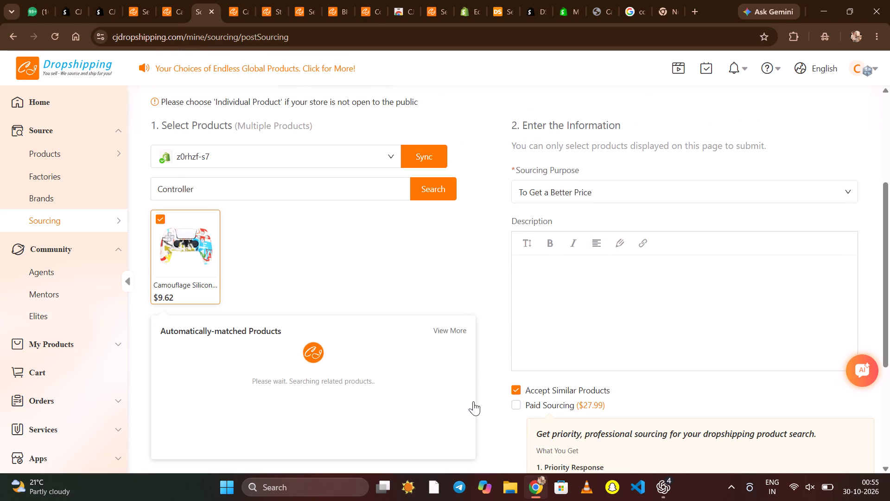
pyautogui.scroll(-4, 473, 401)
pyautogui.click(585, 430)
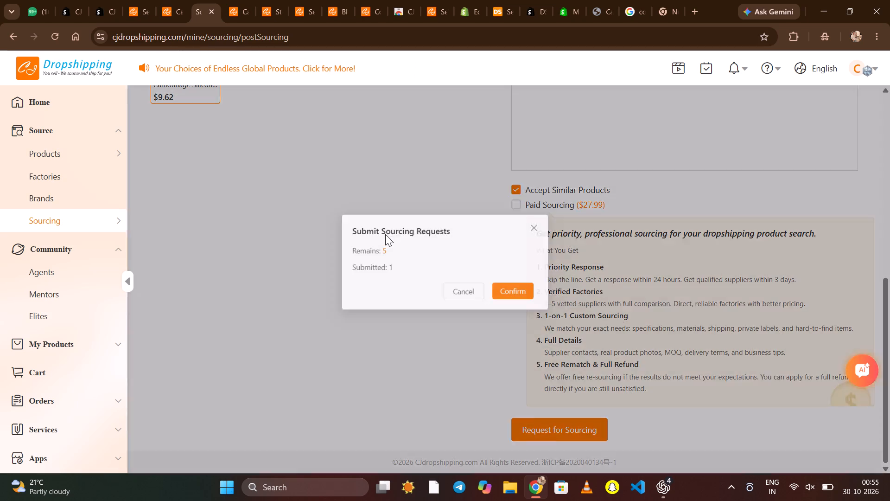
pyautogui.click(524, 290)
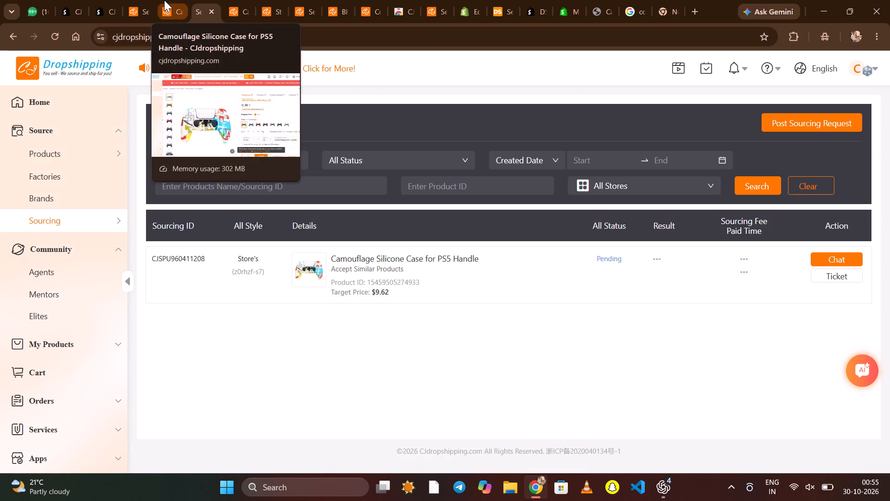
# Close the sourcing request list and start connecting the Camouflage Silicone Case for PS5 Handle from its product page.
pyautogui.click(164, 0)
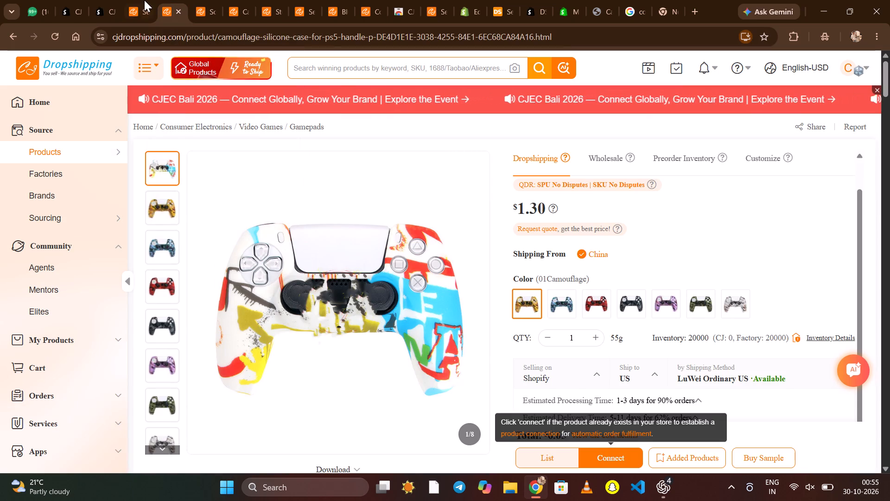
pyautogui.click(144, 0)
pyautogui.click(159, 0)
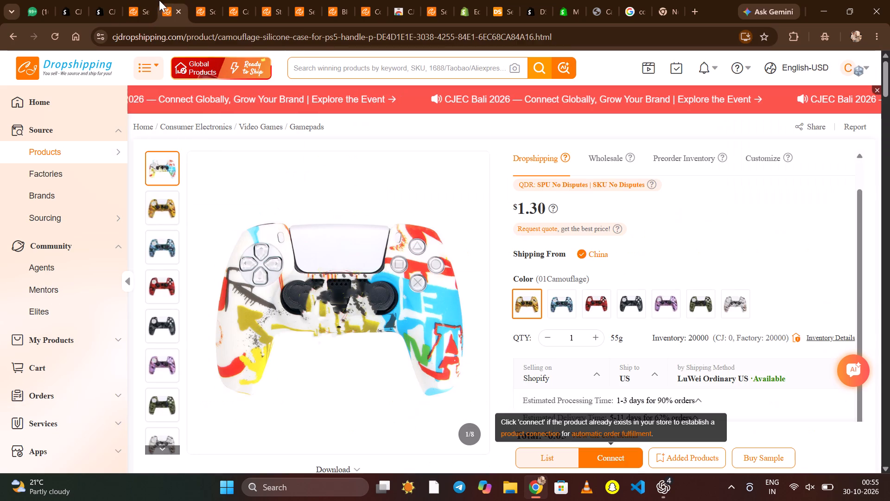
pyautogui.click(238, 7)
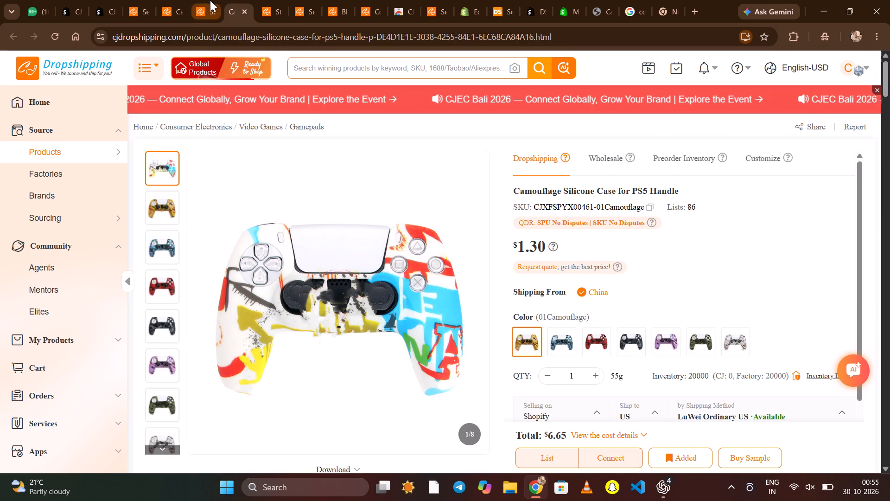
pyautogui.click(210, 0)
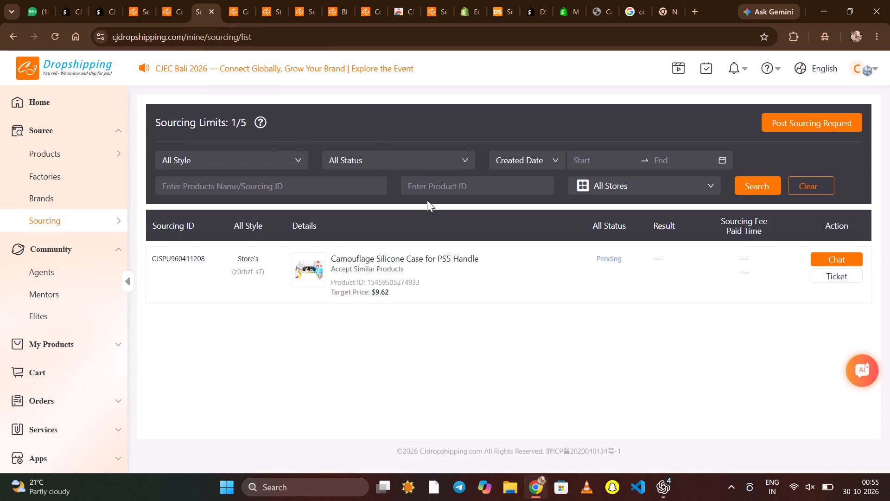
pyautogui.click(216, 10)
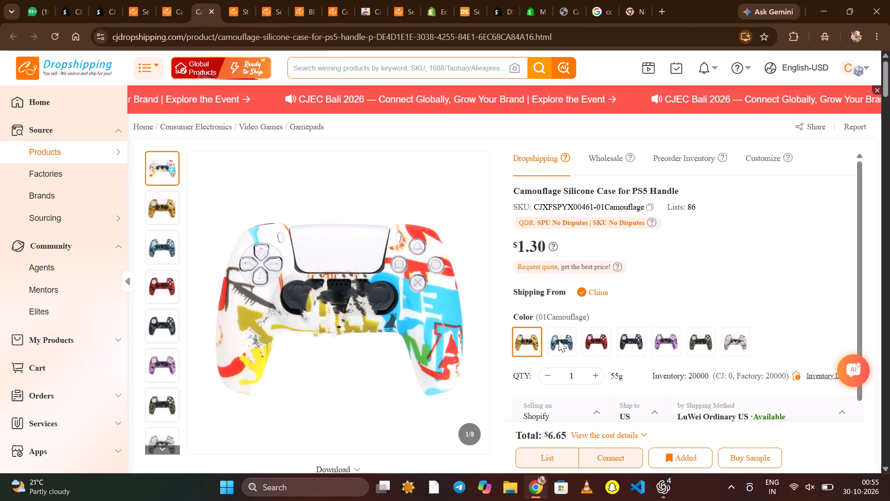
pyautogui.click(618, 463)
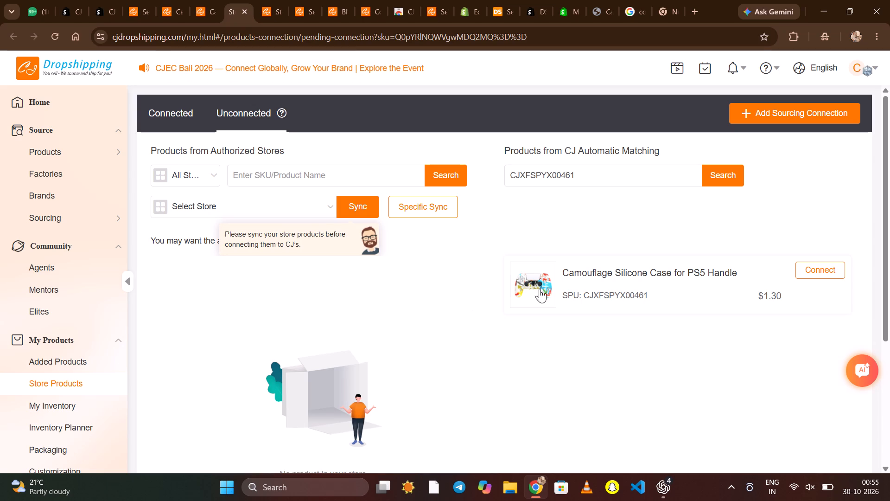
# Preview the matched Camouflage Silicone Case among the unconnected products and view its product details, closing each detail page.
pyautogui.click(536, 284)
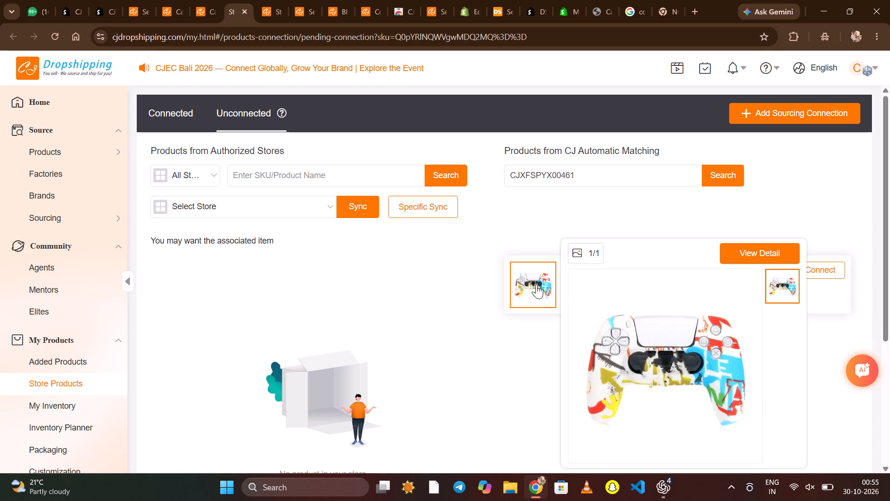
pyautogui.scroll(-2, 700, 256)
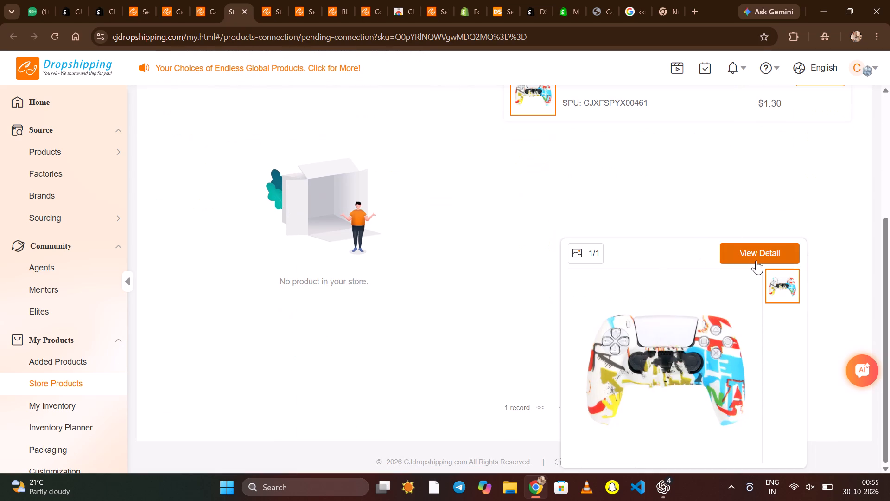
pyautogui.click(756, 260)
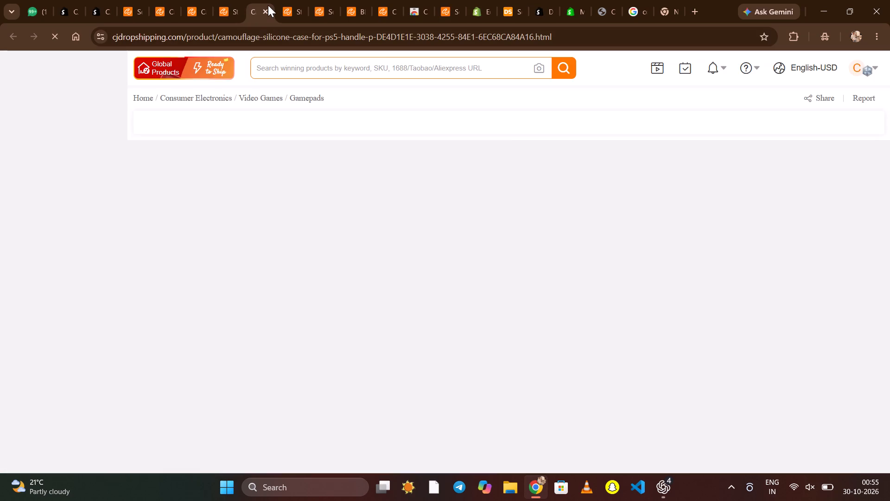
pyautogui.click(266, 8)
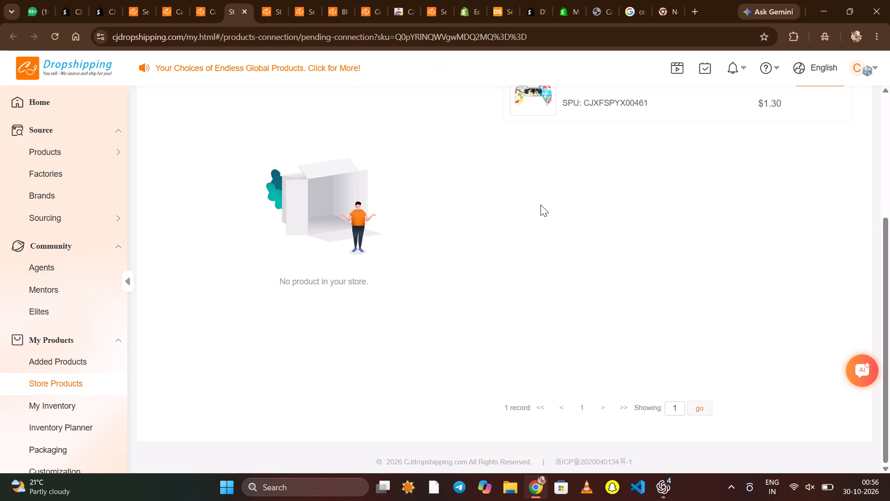
pyautogui.scroll(3, 540, 205)
pyautogui.click(589, 276)
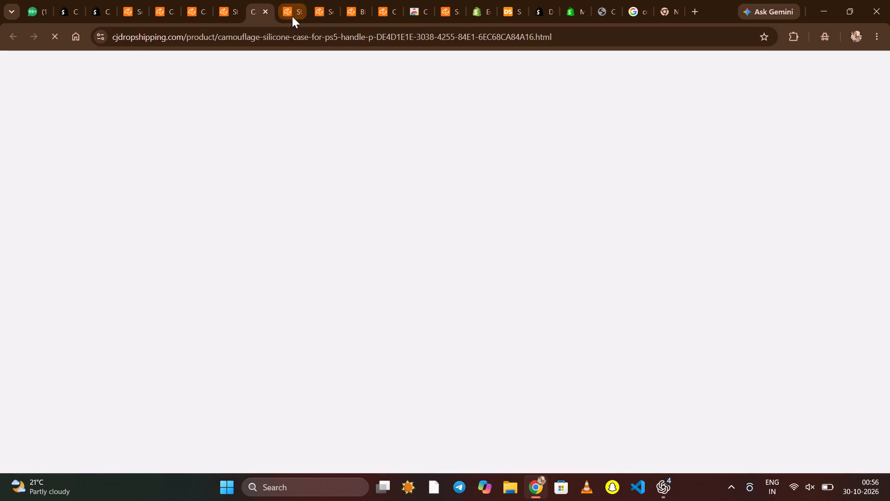
pyautogui.click(262, 7)
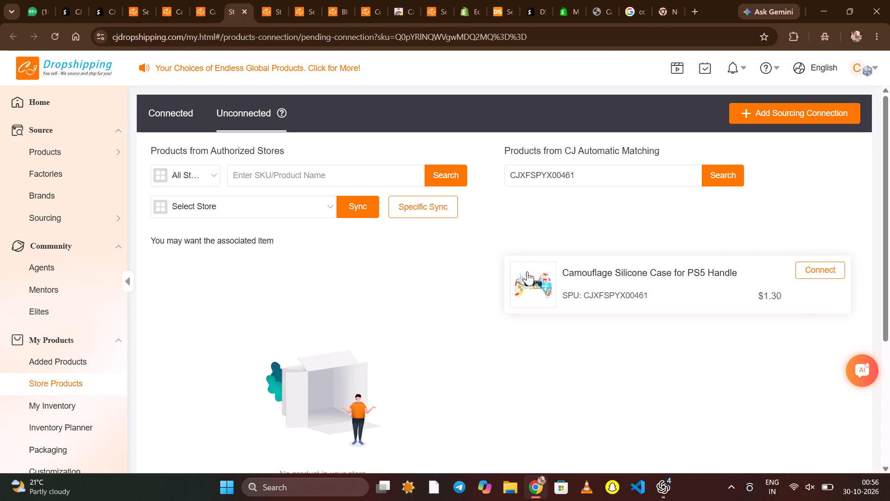
# Recheck the matched case's marketing picture and its product details, returning to the unconnected products.
pyautogui.keyDown('shift'); pyautogui.click(527, 271); pyautogui.keyUp('shift')
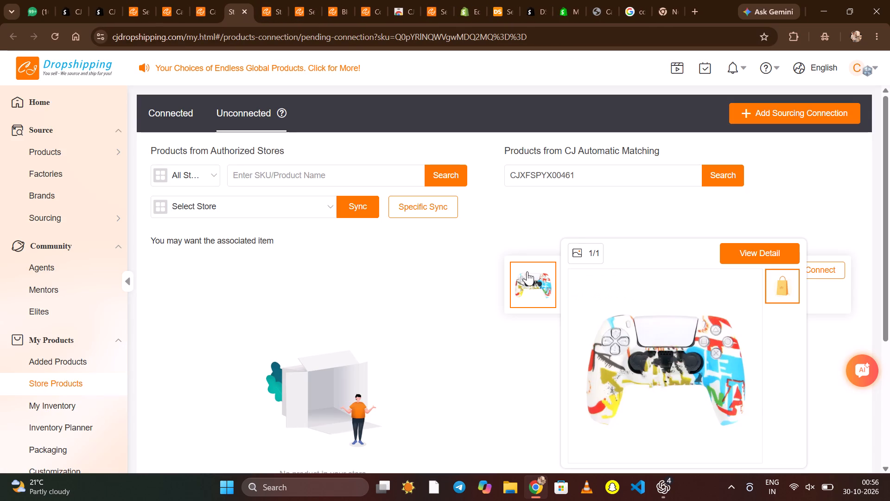
pyautogui.click(527, 271)
pyautogui.click(580, 256)
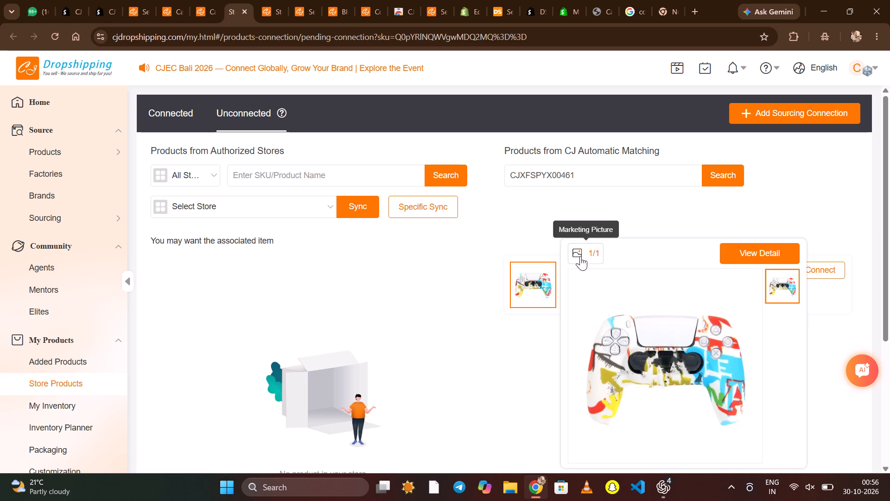
pyautogui.click(444, 351)
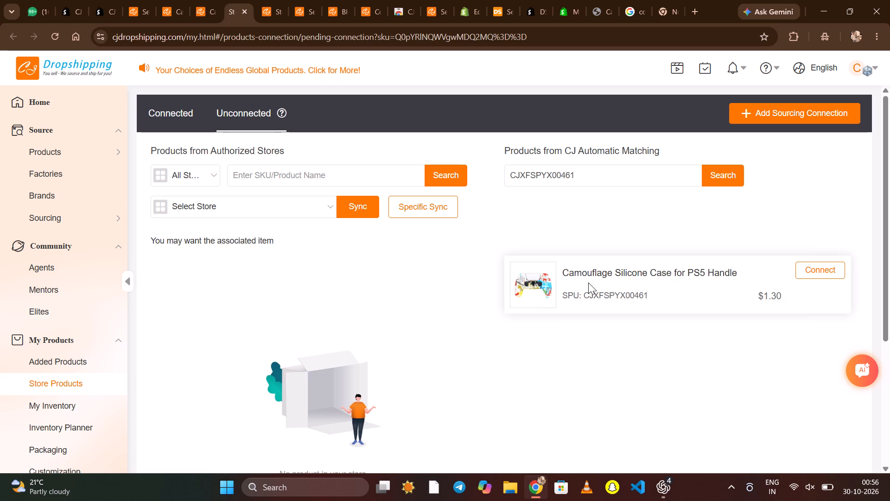
pyautogui.keyDown('ctrl'); pyautogui.click(588, 283); pyautogui.keyUp('ctrl')
pyautogui.keyDown('ctrl'); pyautogui.click(594, 275); pyautogui.keyUp('ctrl')
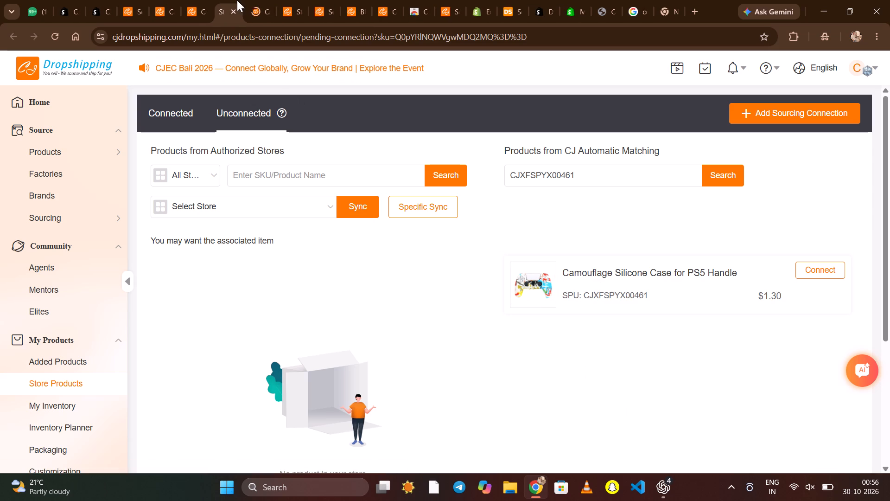
pyautogui.click(263, 7)
pyautogui.click(268, 11)
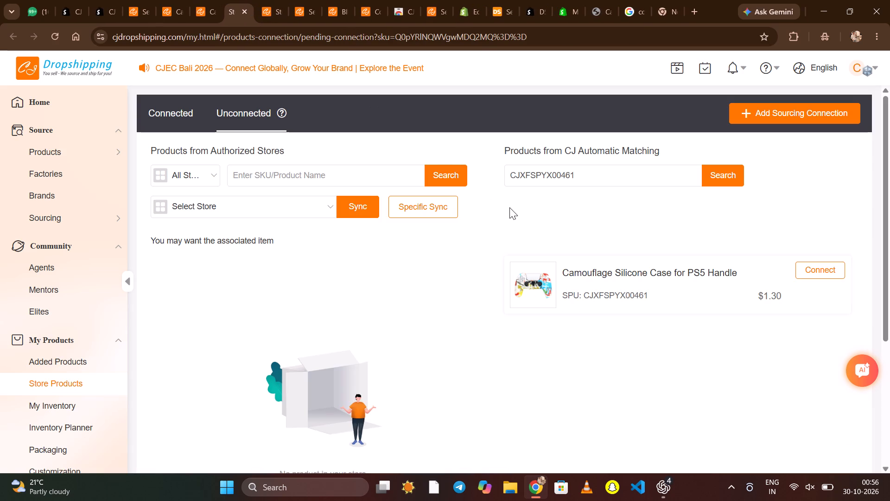
pyautogui.keyDown('shift'); pyautogui.click(639, 276); pyautogui.keyUp('shift')
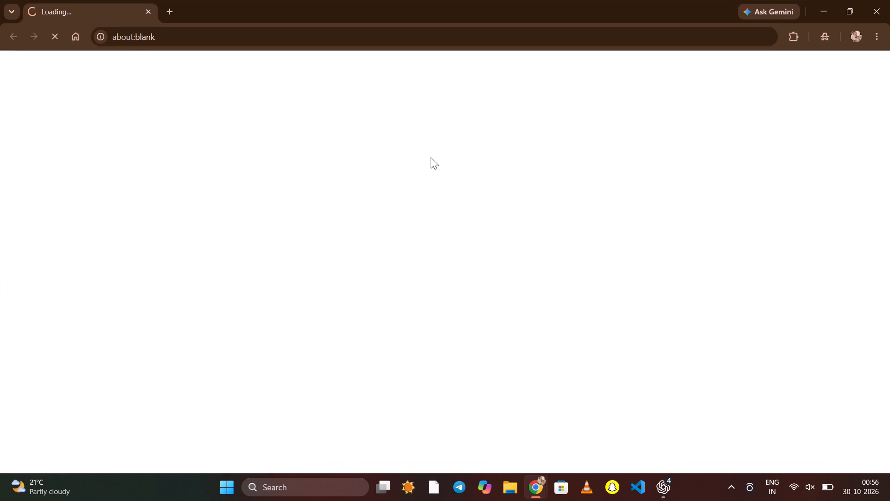
pyautogui.click(886, 0)
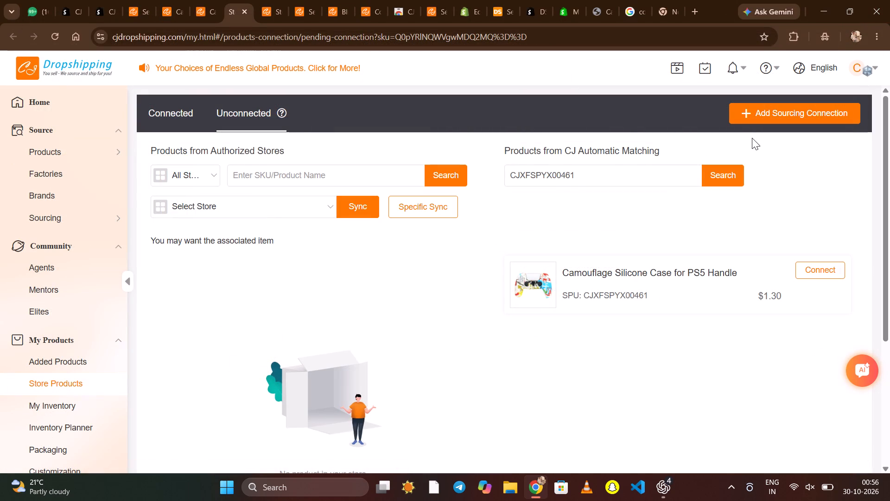
# Open the matched Camouflage Silicone Case's product details from the unconnected products and close the detail page.
pyautogui.click(716, 293)
pyautogui.click(774, 292)
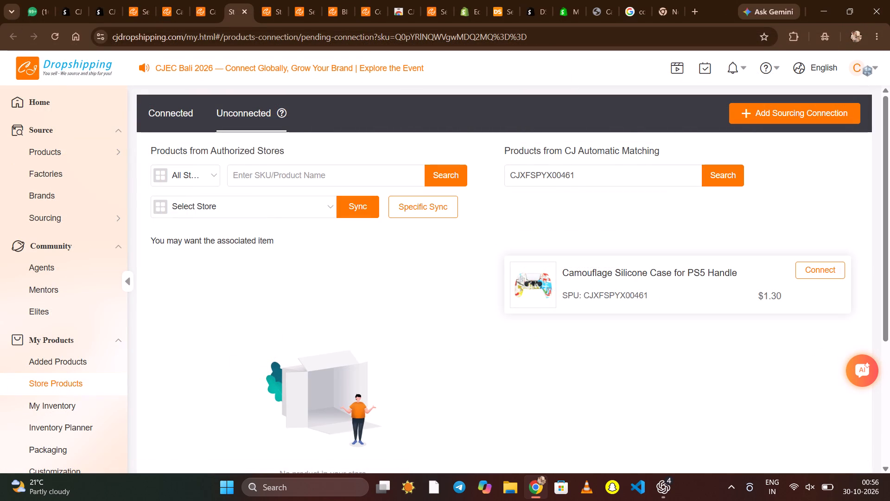
pyautogui.click(774, 292)
pyautogui.click(726, 277)
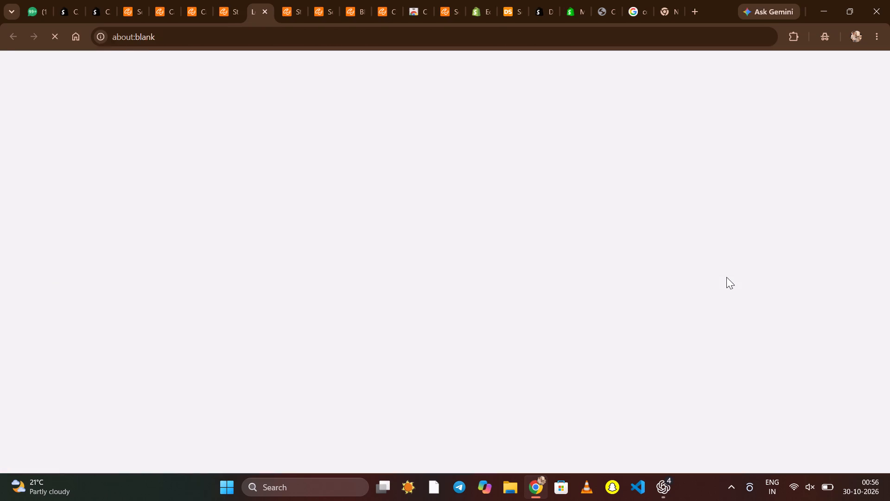
pyautogui.click(269, 8)
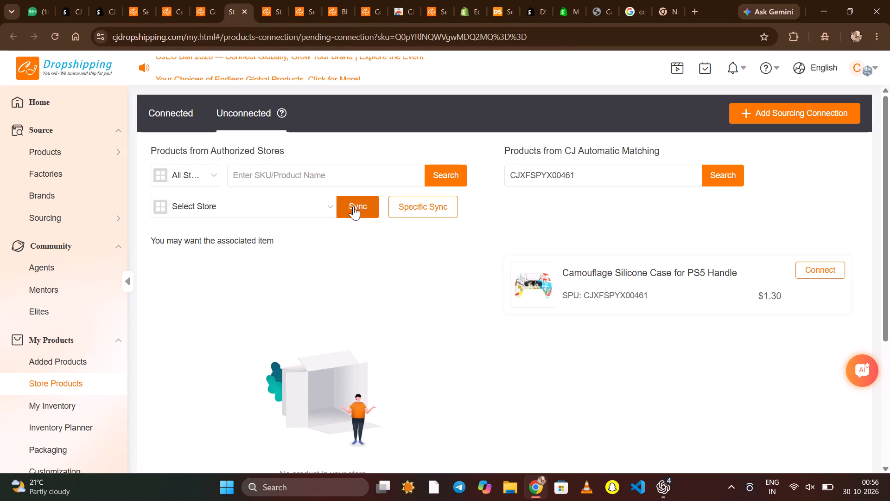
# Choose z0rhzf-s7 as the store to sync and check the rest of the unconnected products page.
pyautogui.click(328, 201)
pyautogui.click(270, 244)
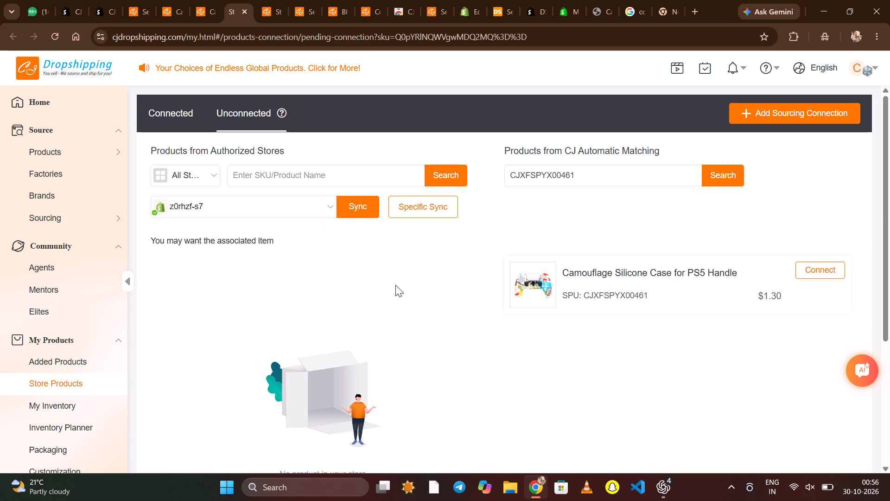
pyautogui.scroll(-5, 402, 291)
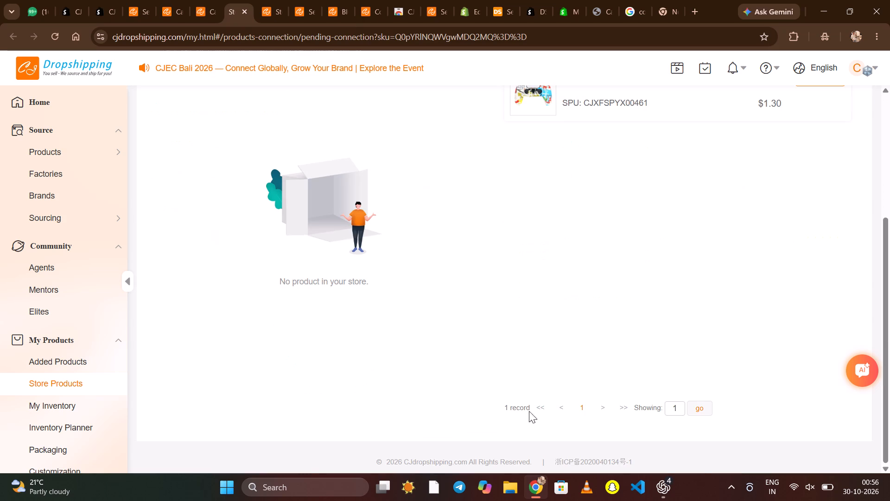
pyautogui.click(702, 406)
# Filter the authorized store products by z0rhzf-s7 and search them for "controller".
pyautogui.scroll(4, 532, 294)
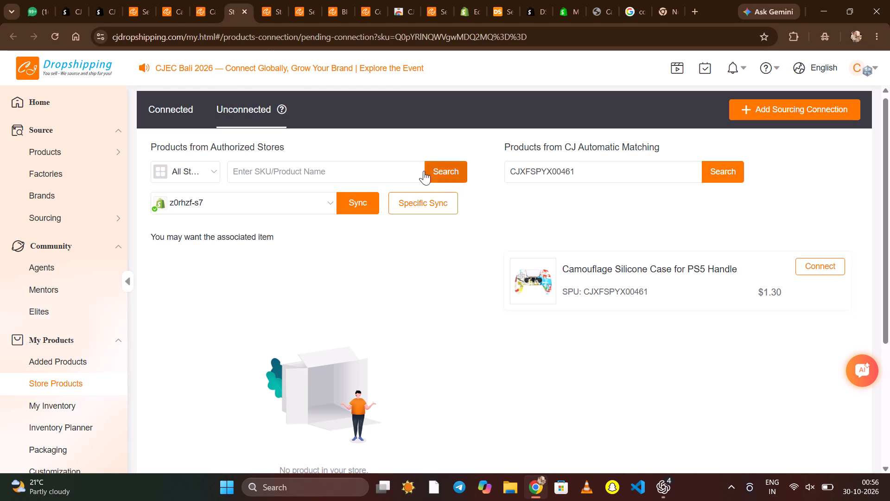
pyautogui.click(389, 171)
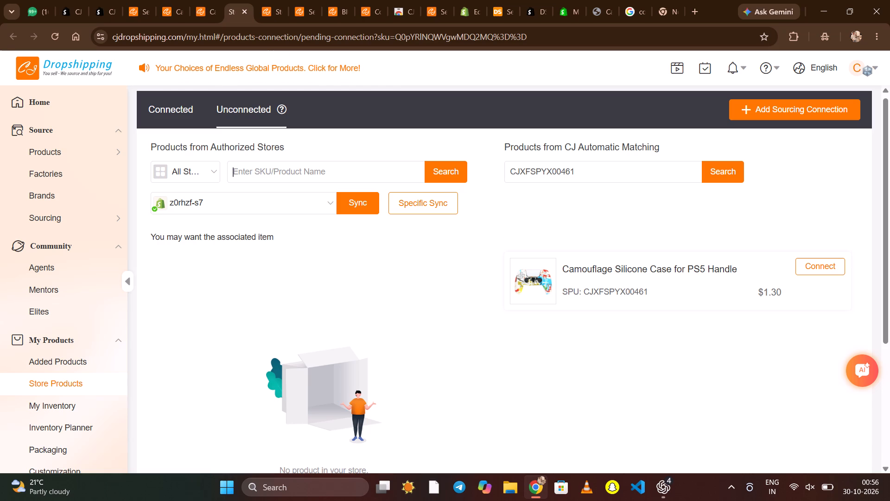
pyautogui.click(221, 169)
pyautogui.click(216, 169)
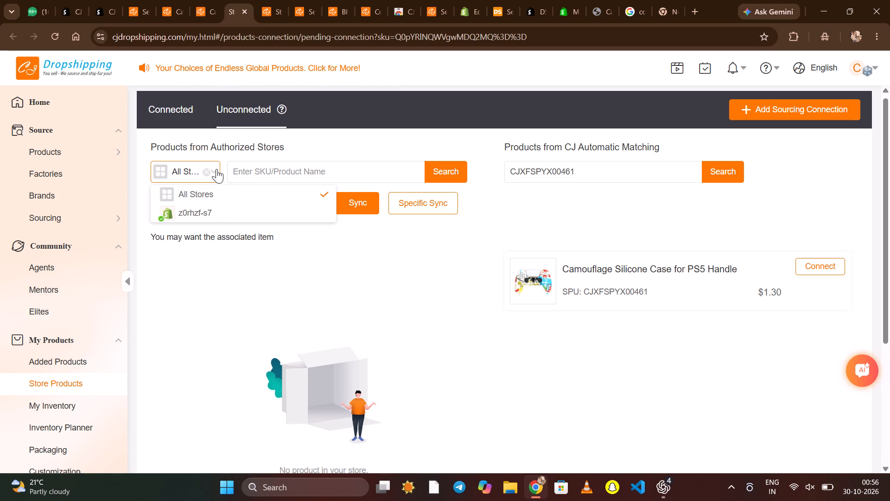
pyautogui.click(215, 217)
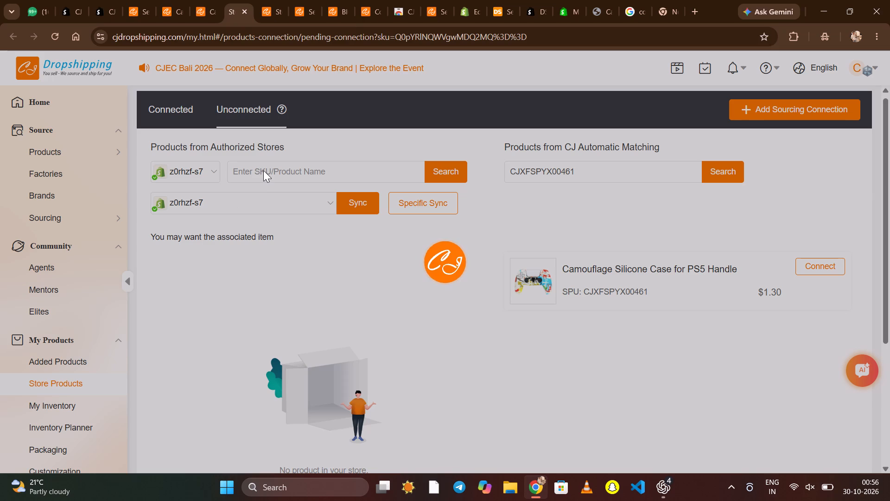
pyautogui.click(271, 173)
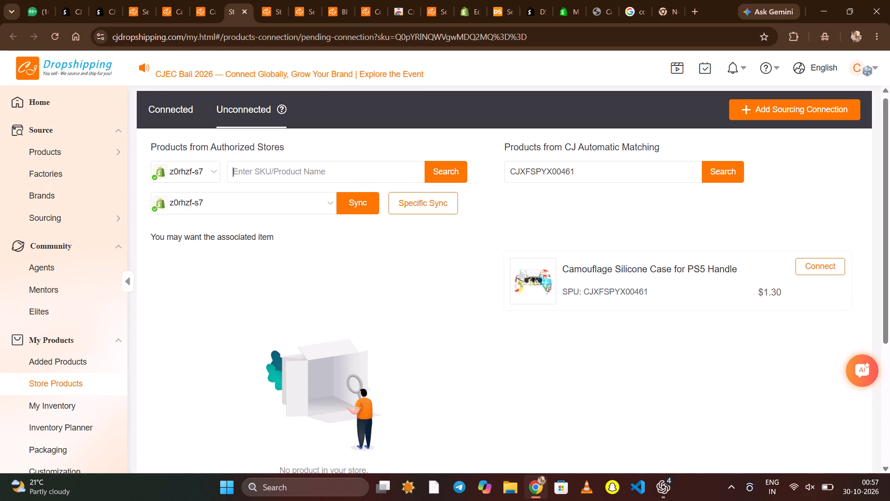
pyautogui.press('g')
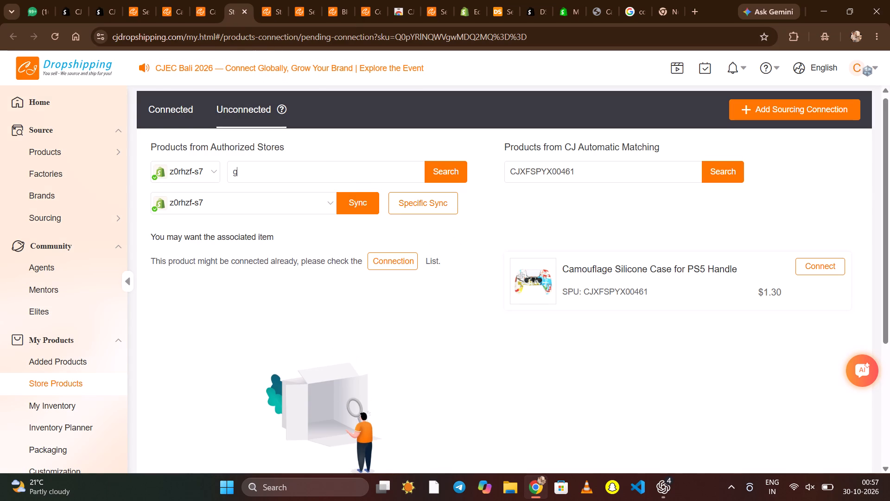
pyautogui.press('BackSpace')
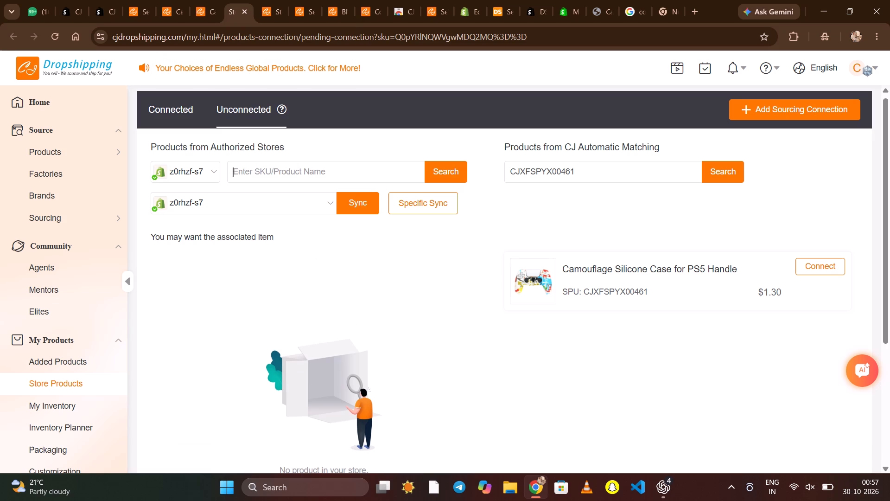
pyautogui.write('controller')
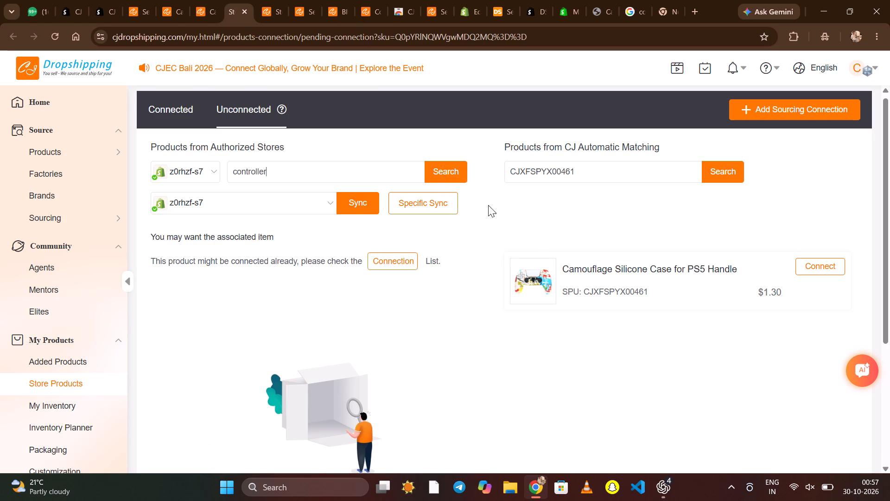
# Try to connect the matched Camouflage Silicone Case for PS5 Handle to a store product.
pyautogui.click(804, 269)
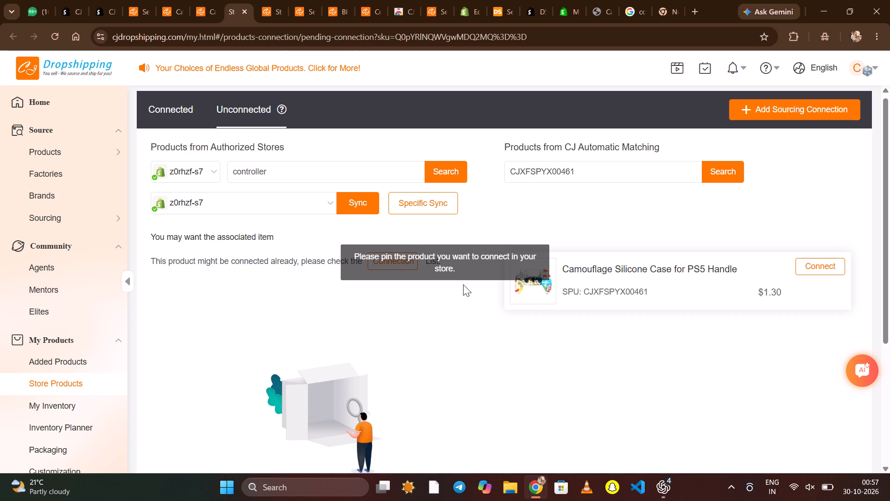
# Examine the matched Camouflage Silicone Case's picture preview and product details, closing each detail page.
pyautogui.click(624, 283)
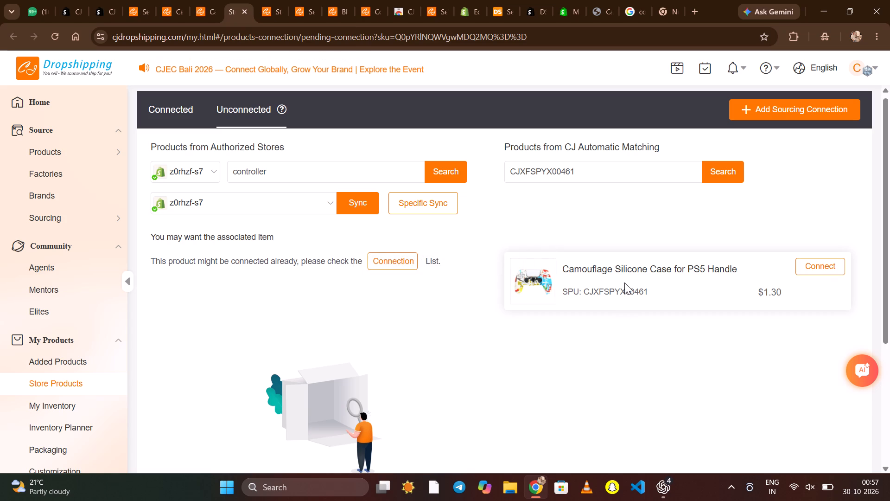
pyautogui.click(624, 270)
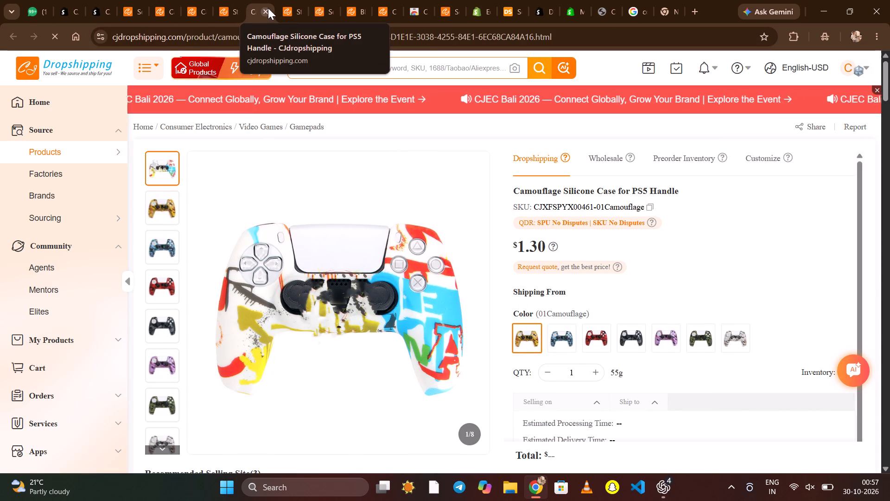
pyautogui.click(268, 10)
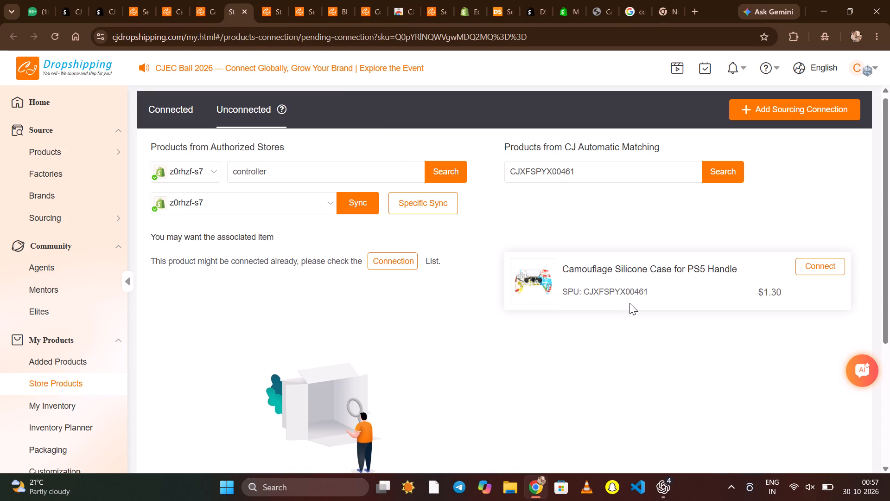
pyautogui.click(618, 290)
pyautogui.click(618, 290)
pyautogui.click(774, 293)
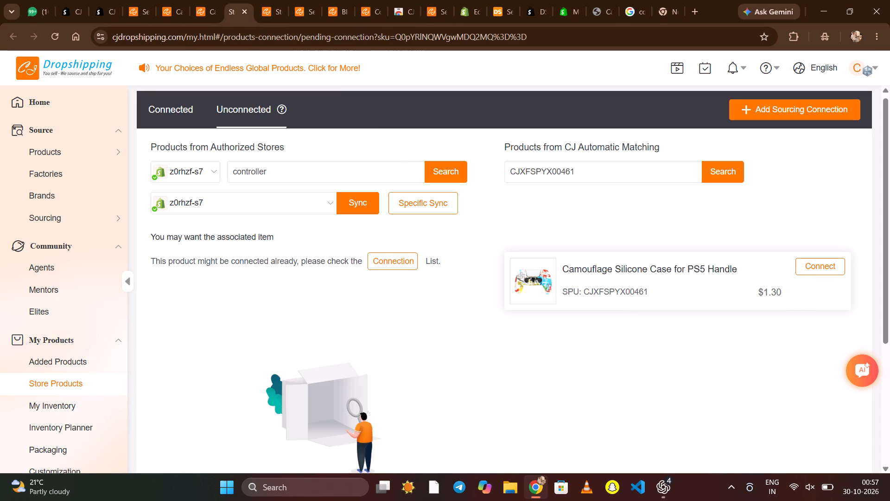
pyautogui.click(509, 287)
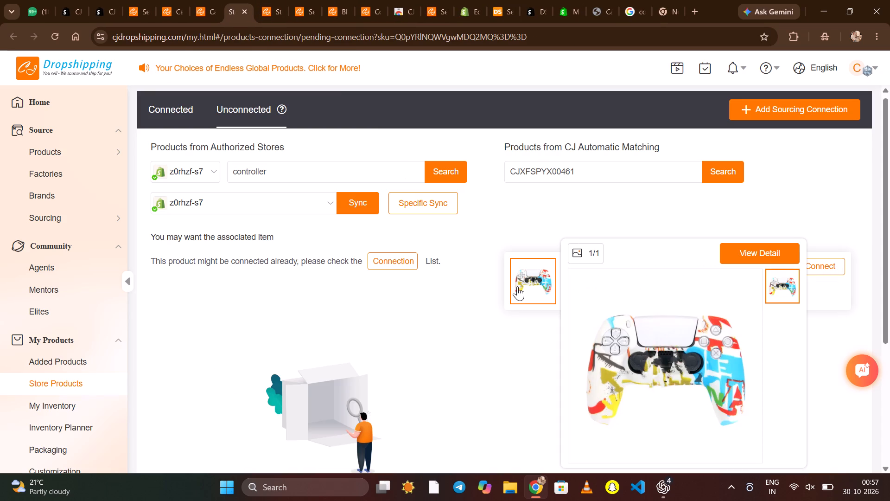
pyautogui.click(517, 286)
pyautogui.click(517, 286)
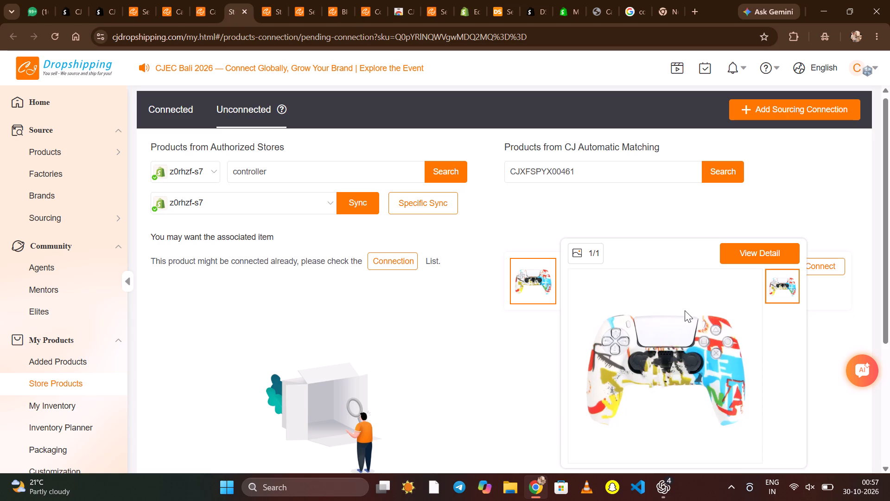
pyautogui.scroll(-5, 694, 316)
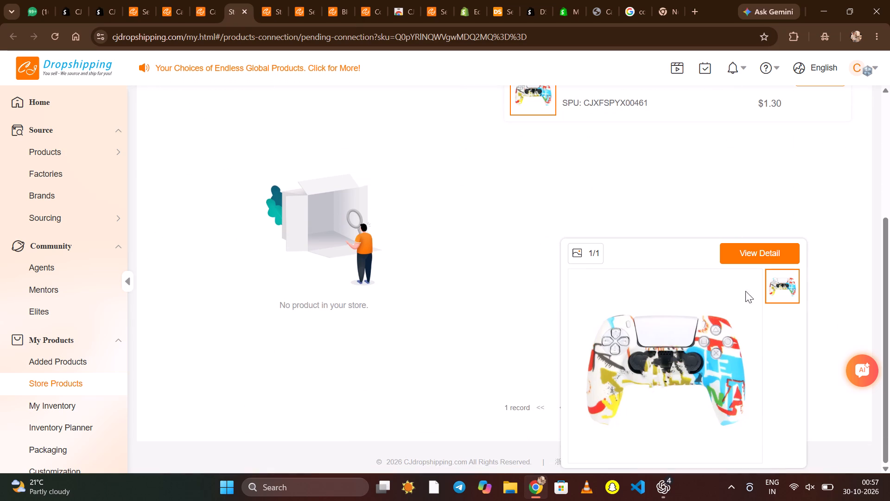
pyautogui.click(766, 246)
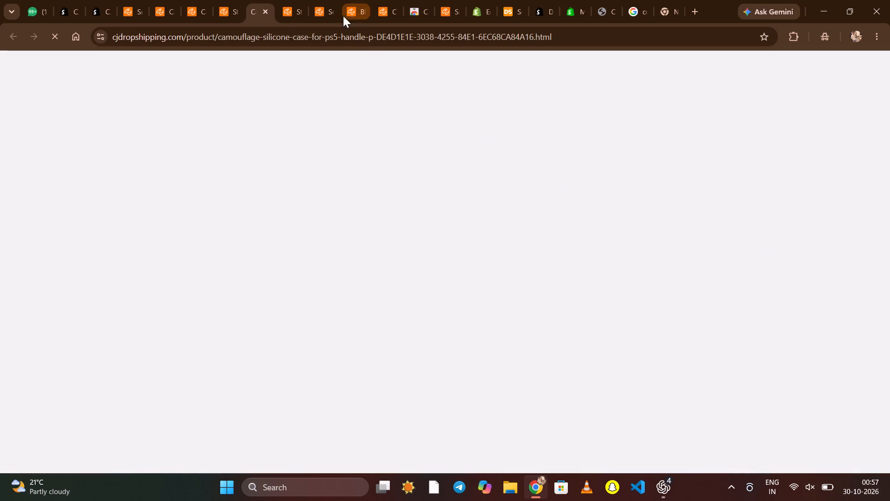
pyautogui.click(267, 7)
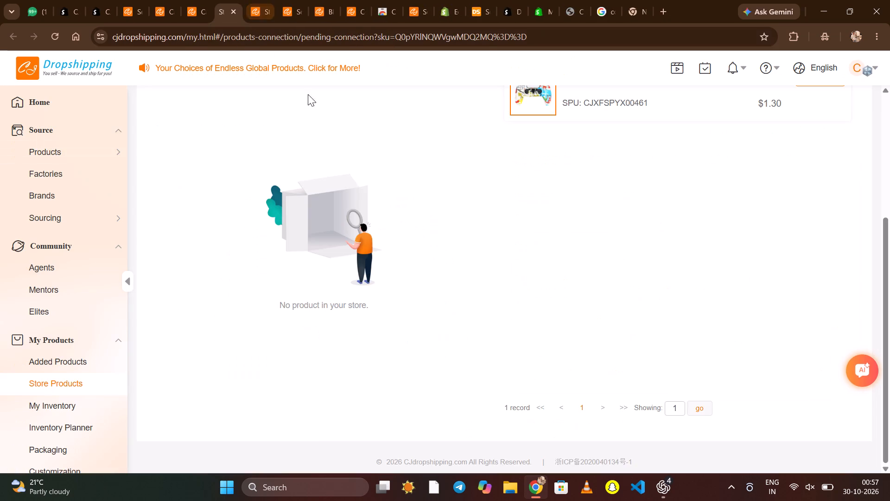
# Check the suggested connection list for "controller" products and its store filter.
pyautogui.scroll(4, 367, 245)
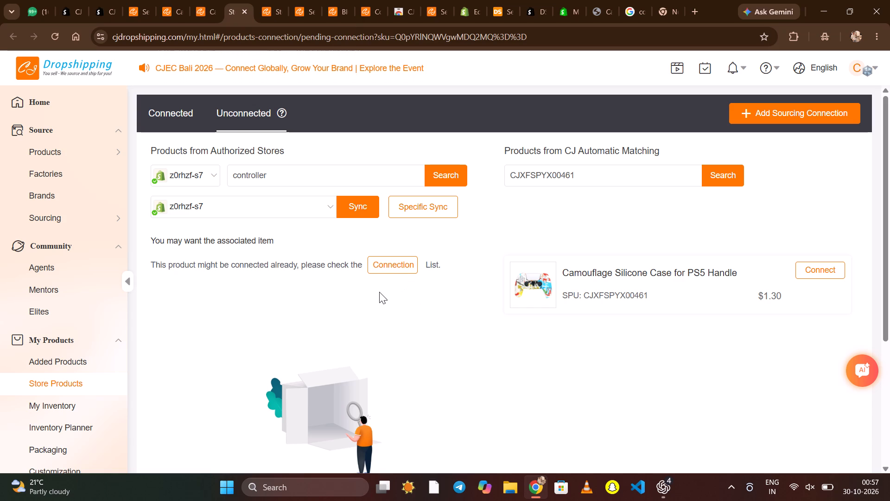
pyautogui.click(389, 266)
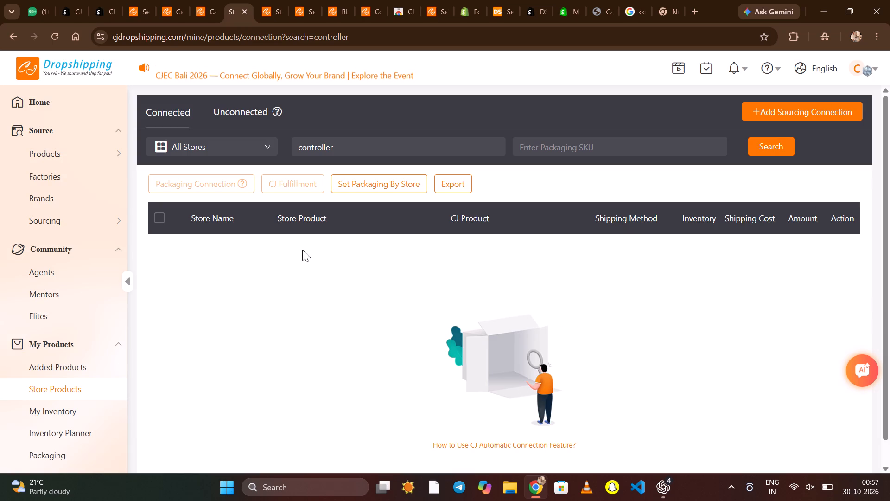
pyautogui.click(216, 153)
pyautogui.click(216, 153)
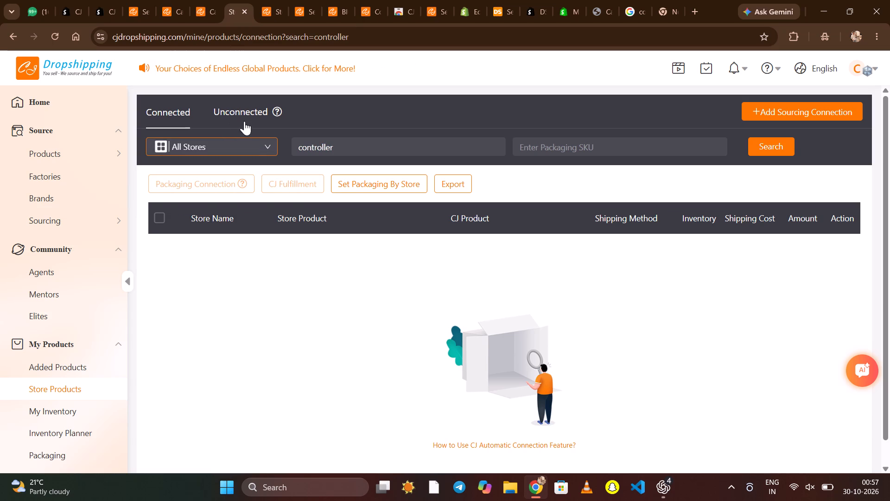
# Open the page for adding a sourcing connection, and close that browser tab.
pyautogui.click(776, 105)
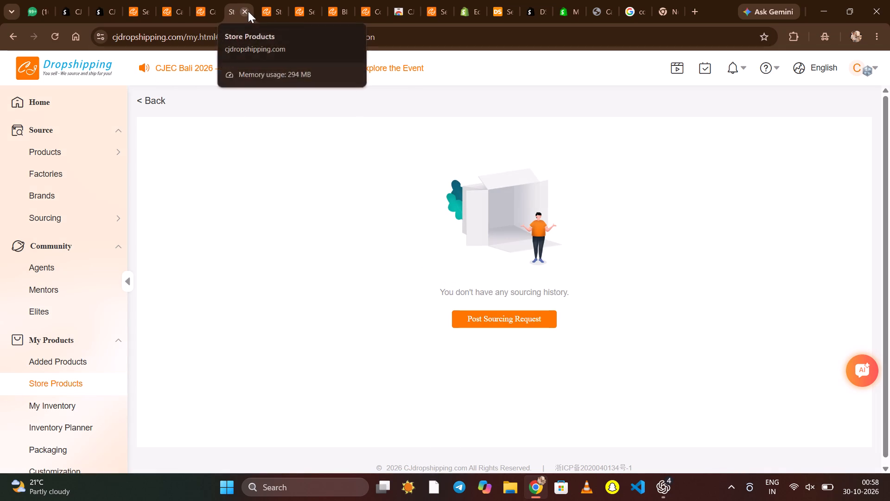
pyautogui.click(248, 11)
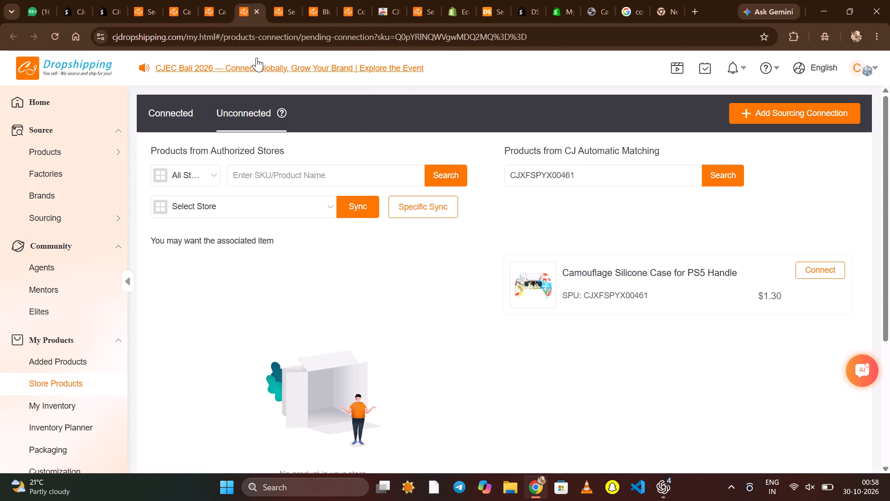
# Show the connected store products and select the z0rhzf-s7 Camouflage Silicone Case entry.
pyautogui.click(213, 2)
pyautogui.click(235, 0)
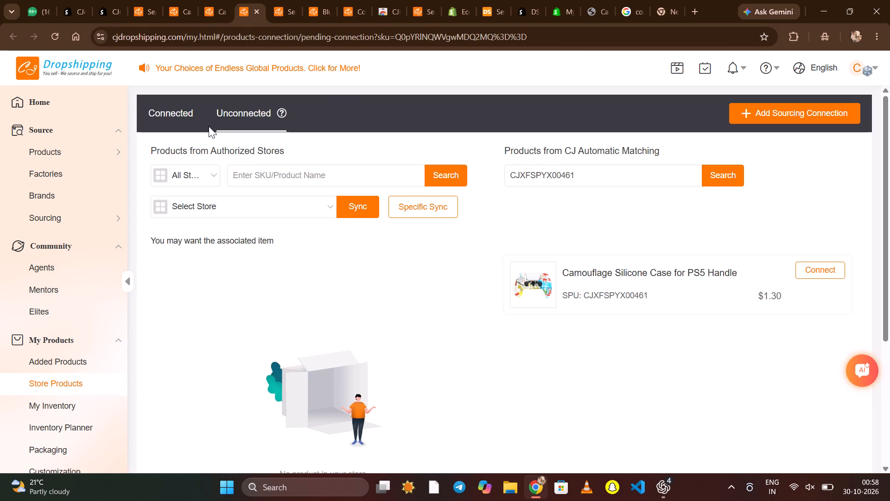
pyautogui.click(178, 109)
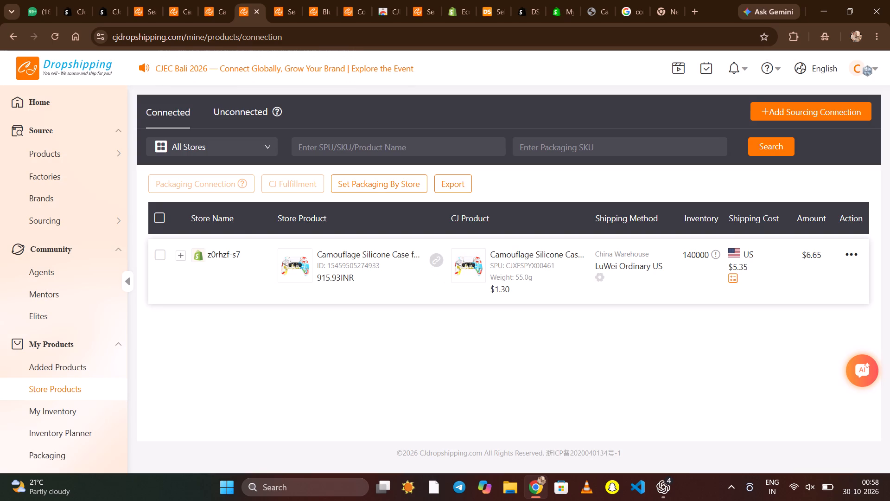
pyautogui.click(156, 256)
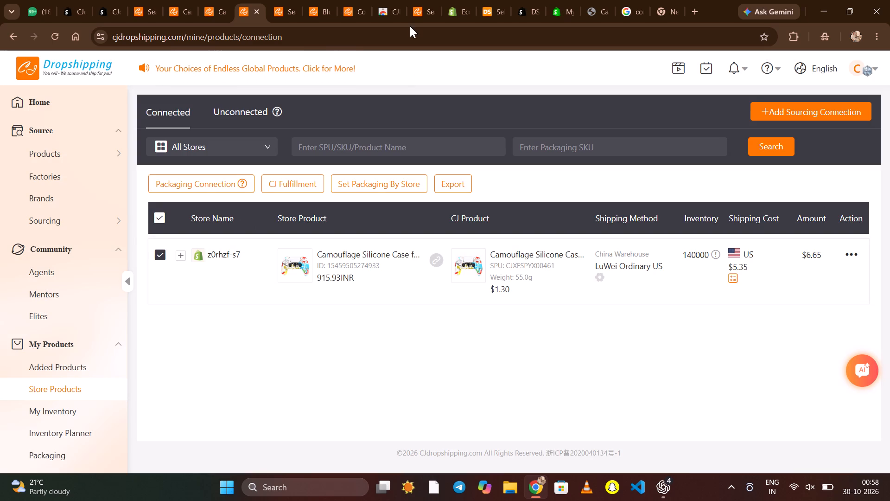
# Switch to the Shopify admin page where the Standard shipping option is being edited.
pyautogui.click(572, 0)
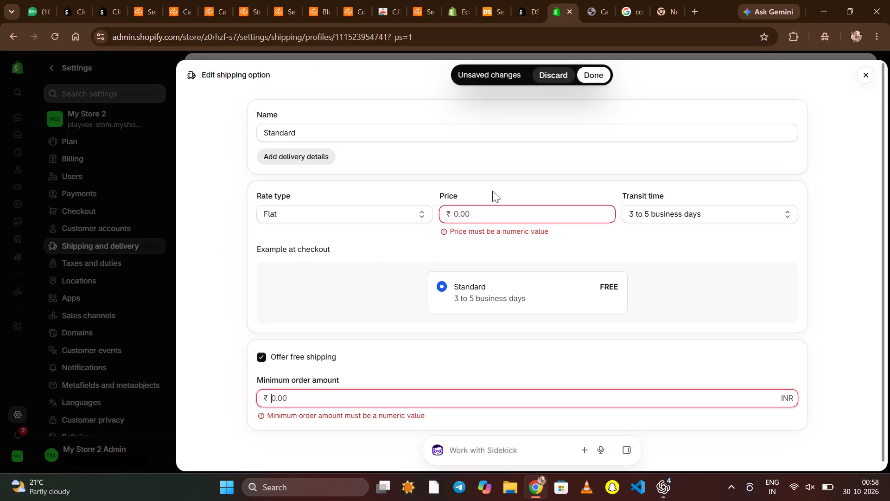
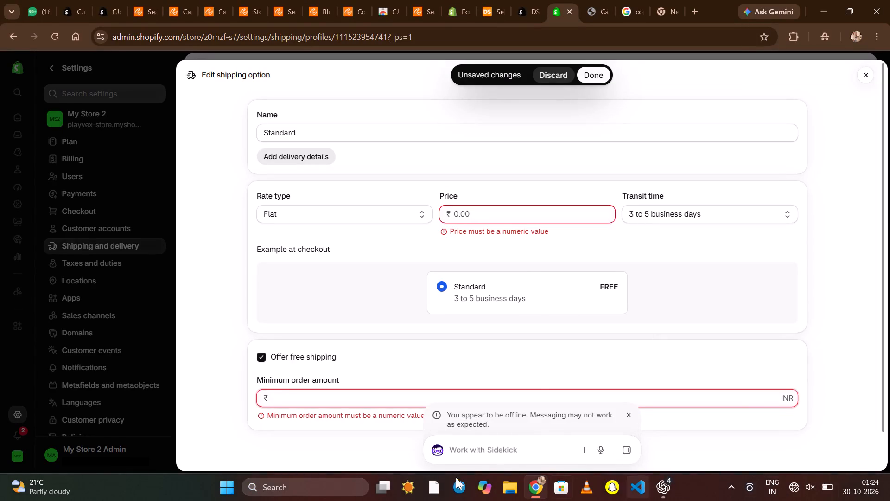
# Launch the Kuro app from the recent Windows searches.
pyautogui.click(323, 483)
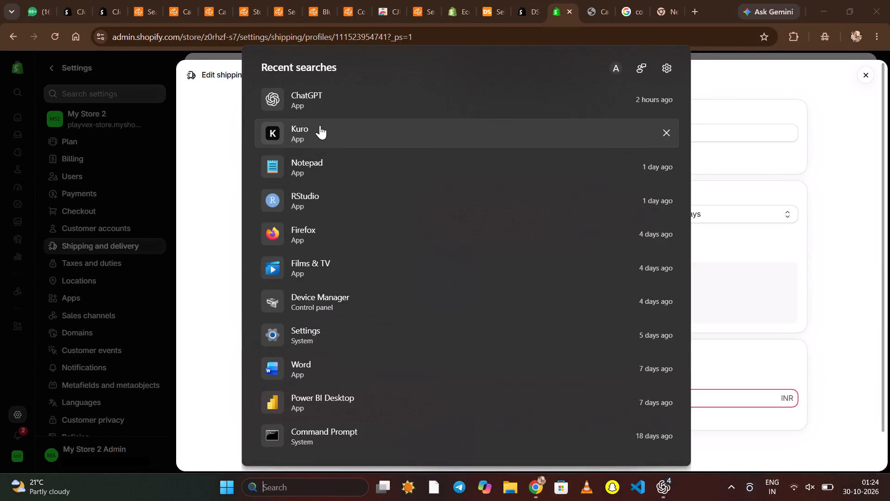
pyautogui.click(320, 125)
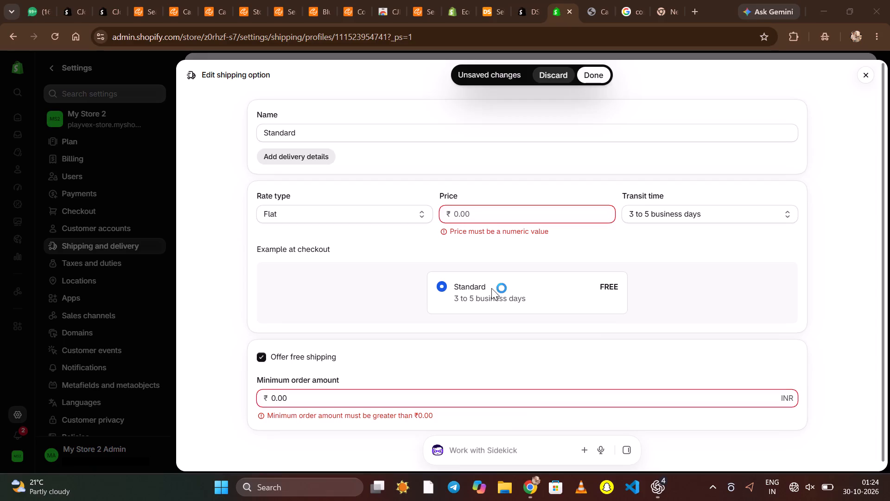
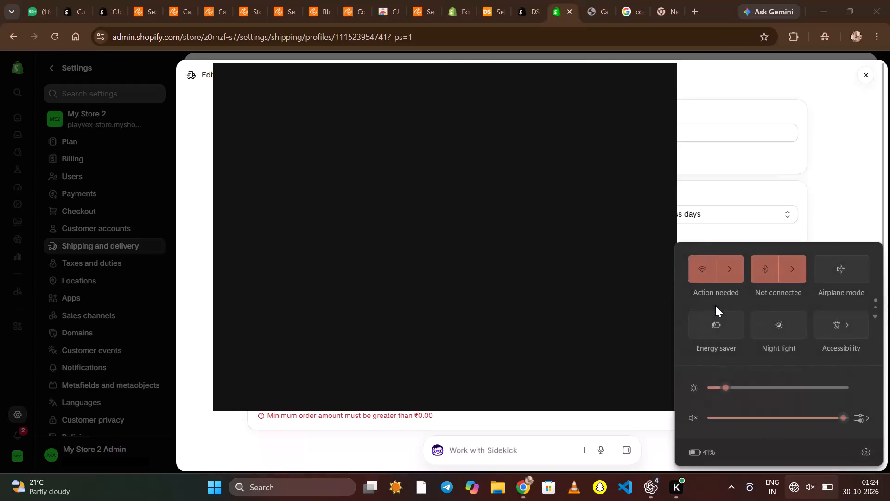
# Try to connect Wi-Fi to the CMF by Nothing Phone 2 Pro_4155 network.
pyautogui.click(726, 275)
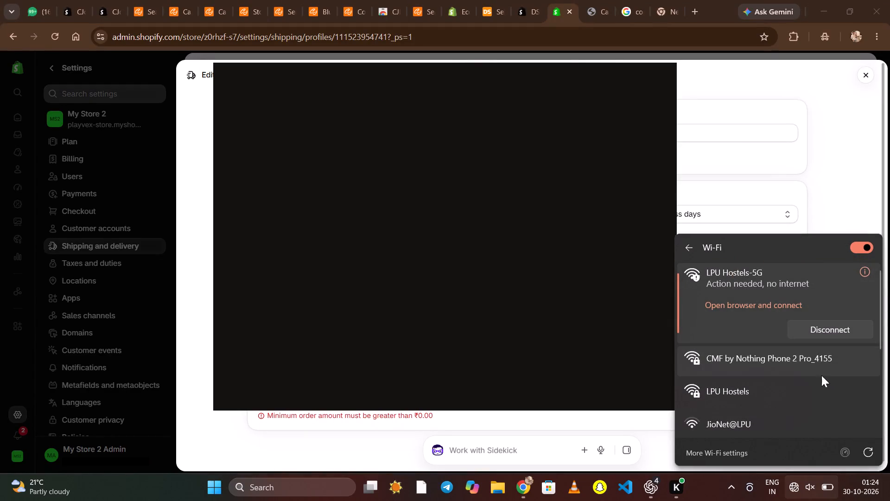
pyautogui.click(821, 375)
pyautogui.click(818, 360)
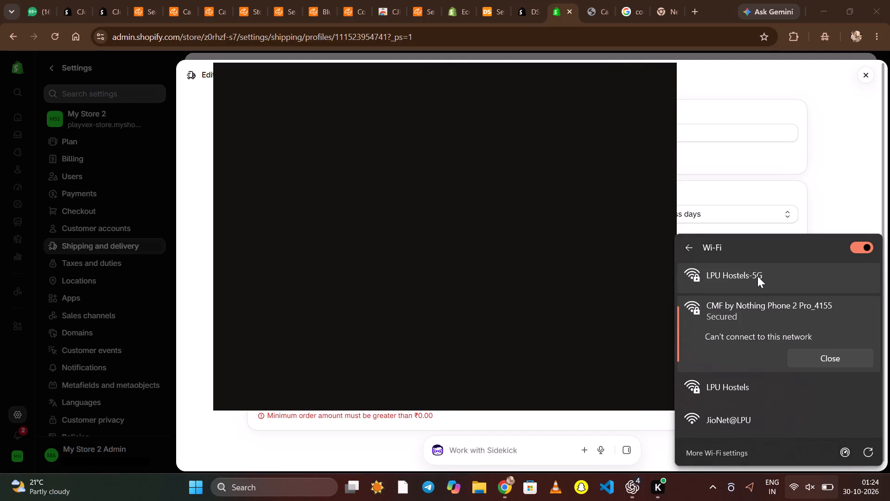
# Turn off automatic connection for the LPU Hostels-5G Wi-Fi network.
pyautogui.click(720, 285)
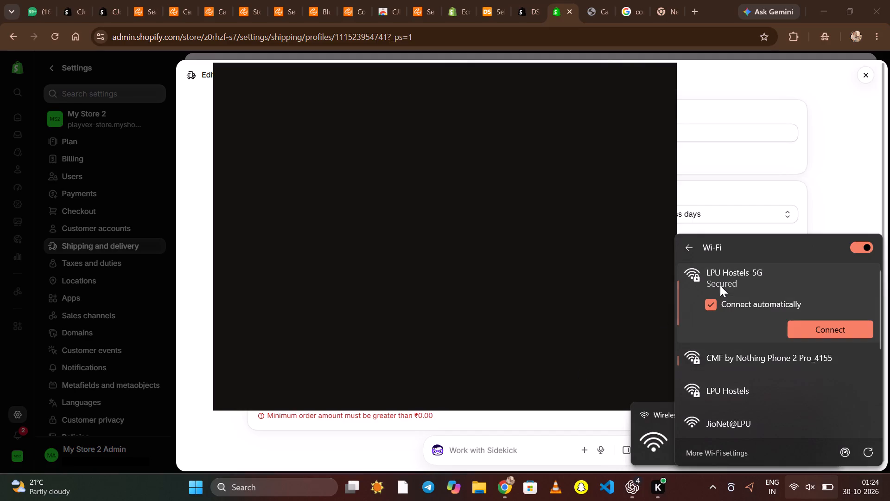
pyautogui.click(726, 303)
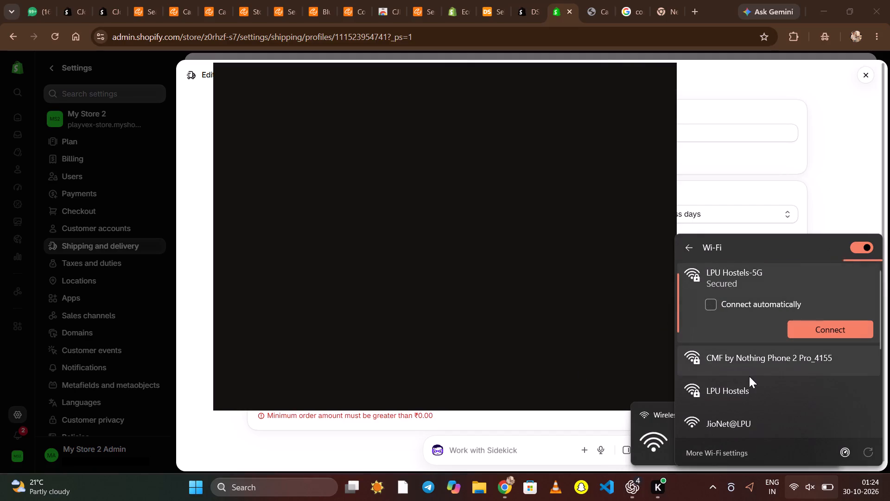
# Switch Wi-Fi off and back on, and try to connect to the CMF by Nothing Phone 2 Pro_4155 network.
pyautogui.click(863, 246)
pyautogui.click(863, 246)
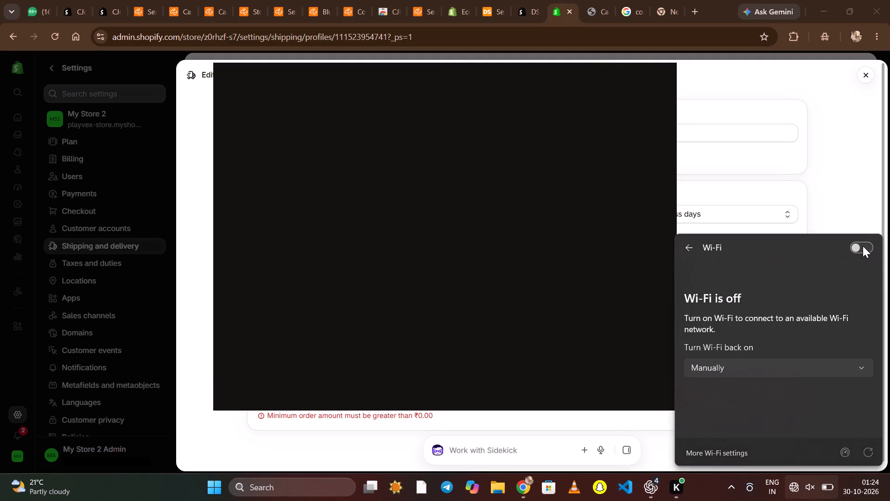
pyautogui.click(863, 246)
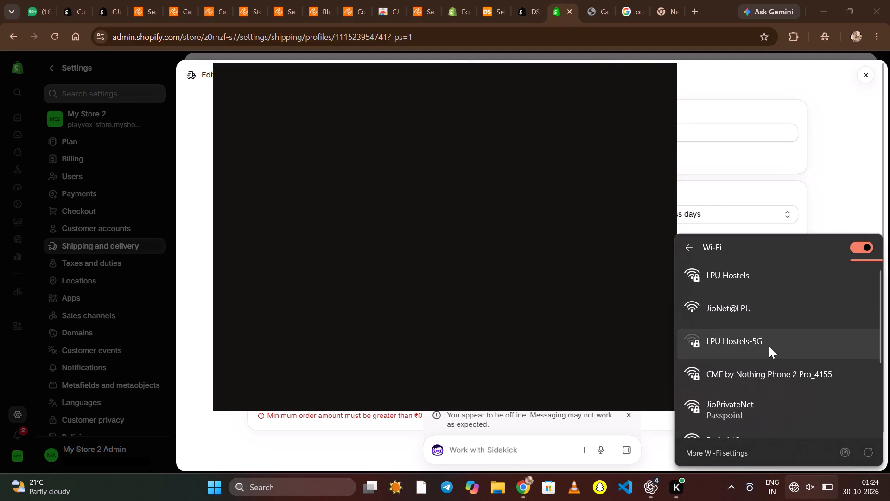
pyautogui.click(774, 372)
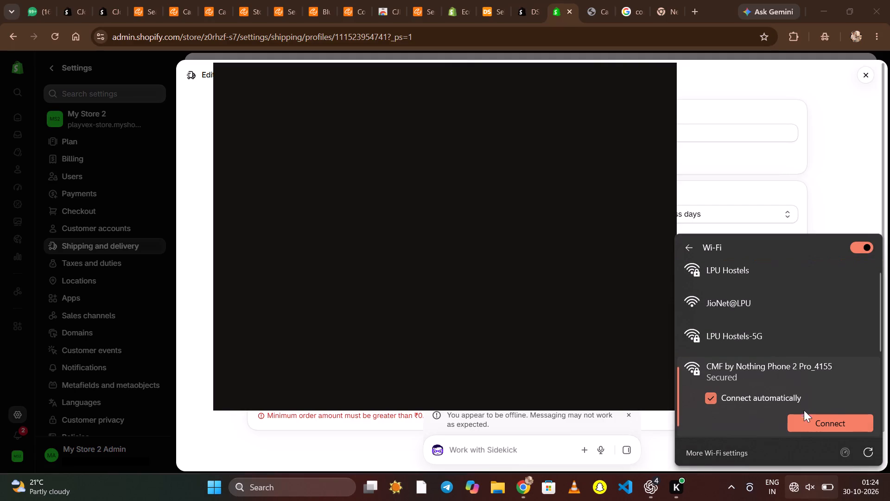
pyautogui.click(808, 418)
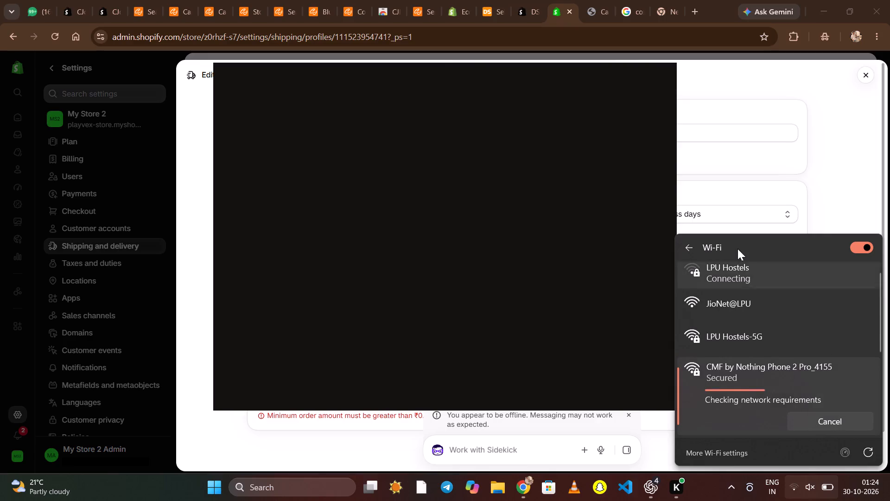
# Turn off automatic connection for the LPU Hostels Wi-Fi network.
pyautogui.click(740, 264)
pyautogui.click(707, 301)
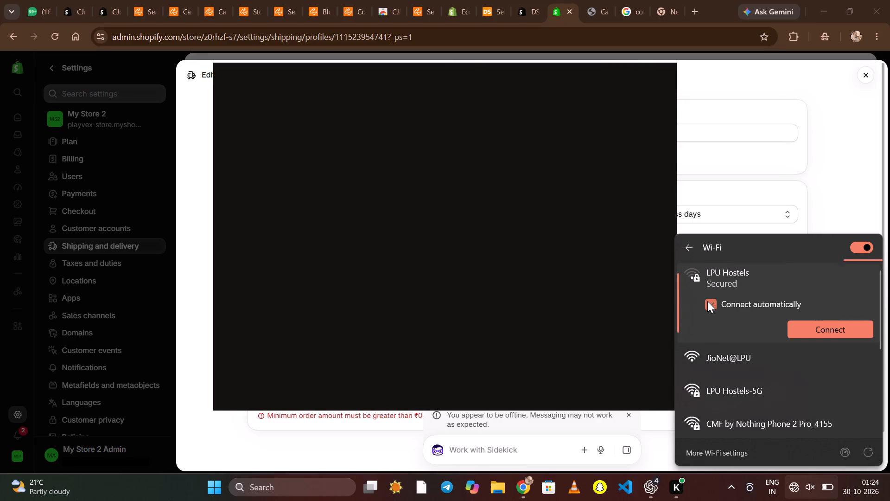
# Connect Wi-Fi to the CMF by Nothing Phone 2 Pro_4155 network.
pyautogui.click(755, 250)
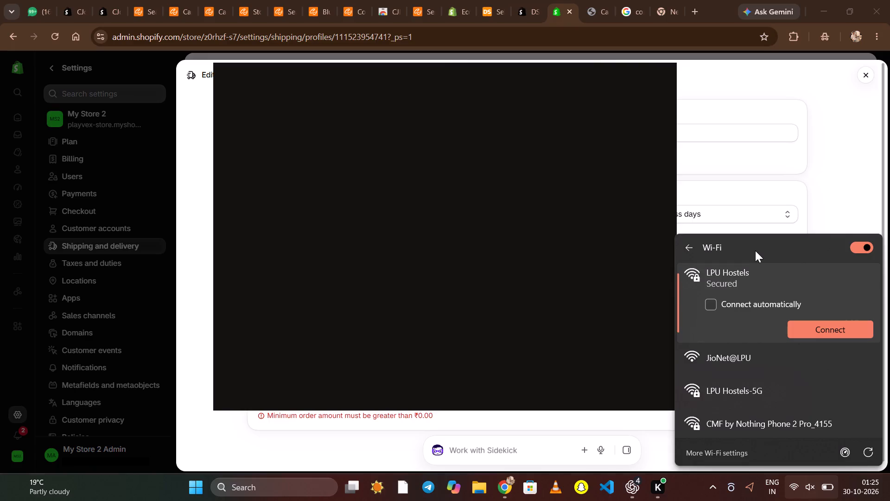
pyautogui.click(755, 250)
pyautogui.click(754, 248)
pyautogui.click(744, 415)
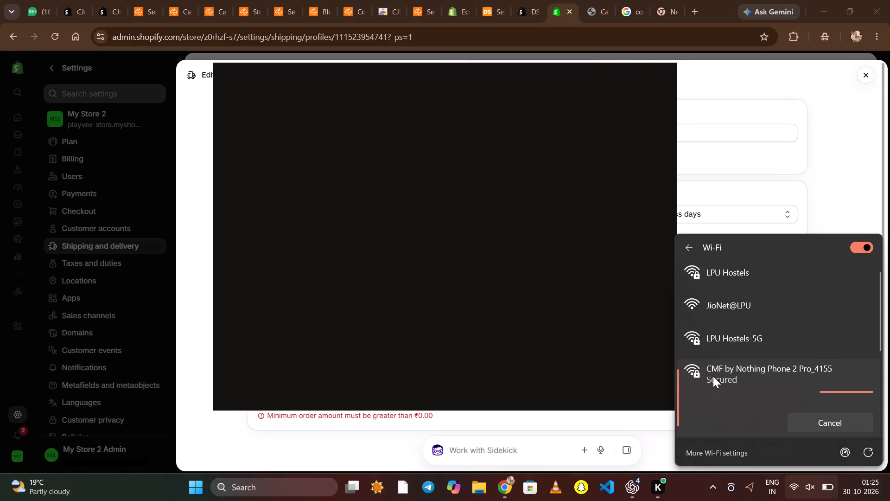